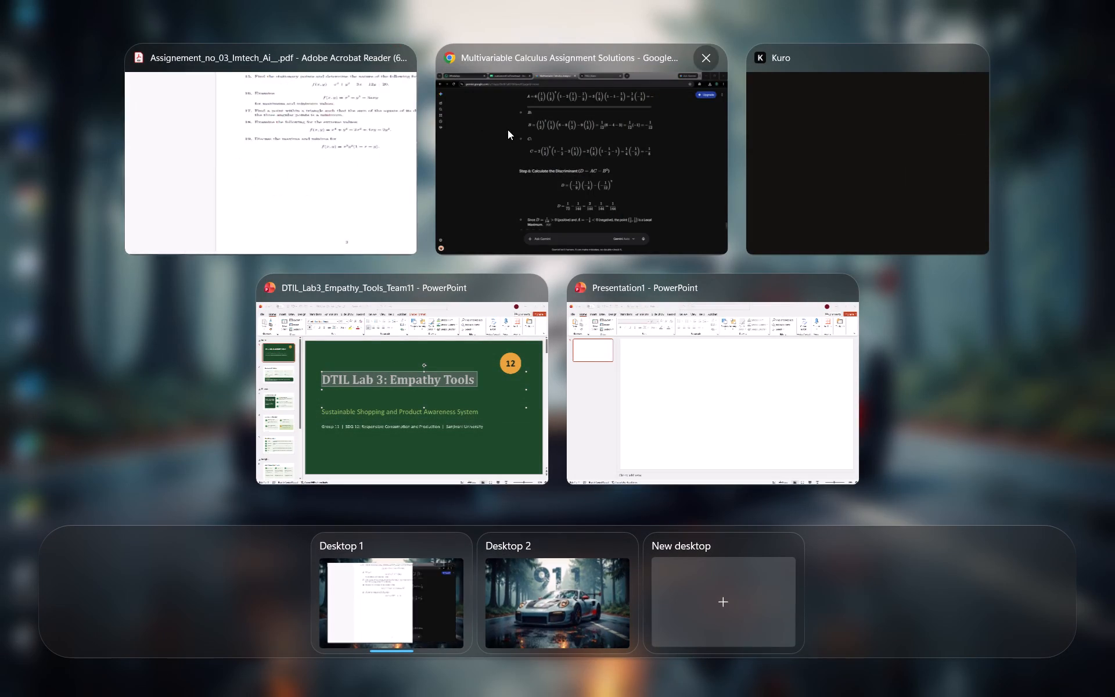
left_click(486, 358)
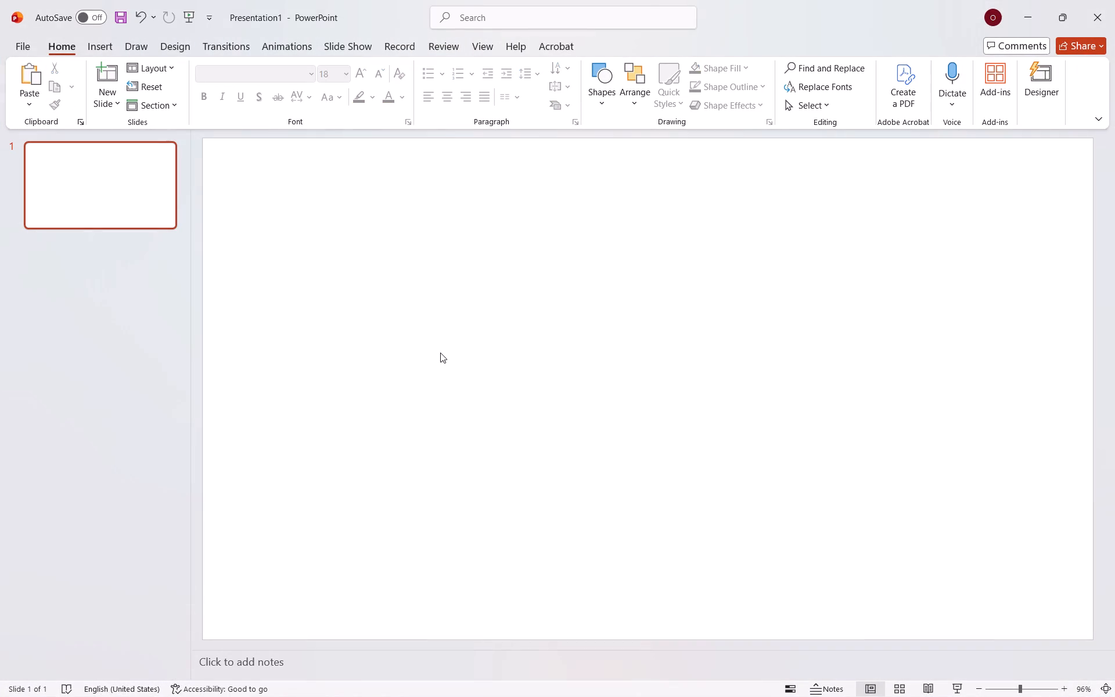
double_click(440, 353)
key("ctrl+v")
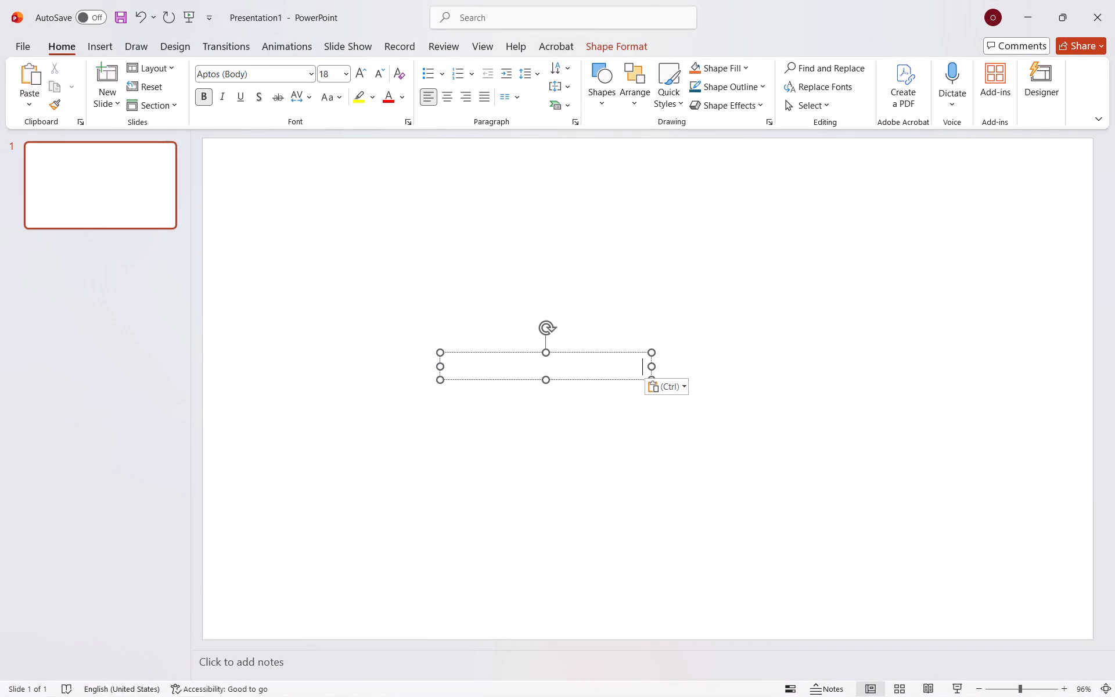
Set the font colour of all the pasted title text to black.
key("ctrl+a")
left_click(339, 96)
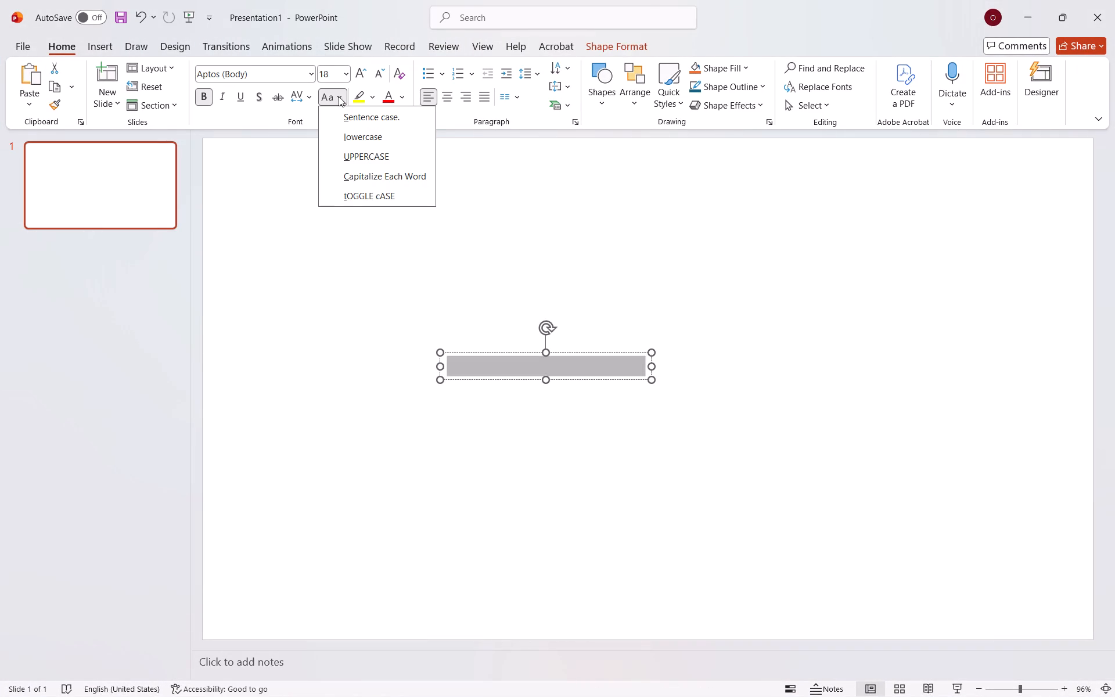
left_click(398, 91)
double_click(389, 99)
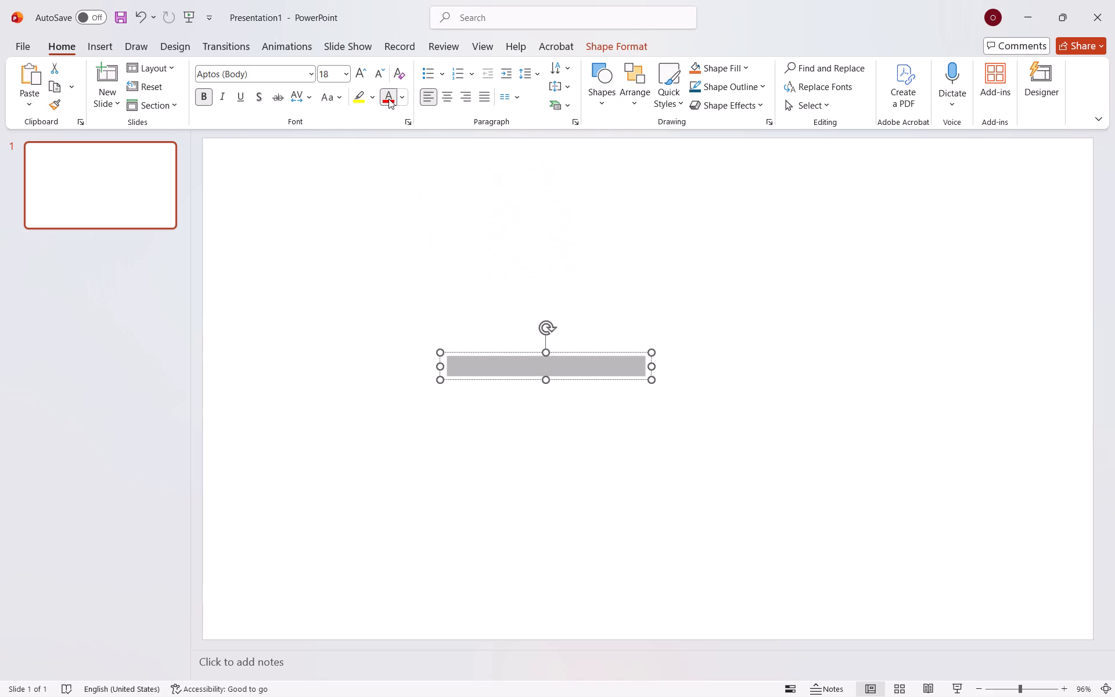
left_click(399, 99)
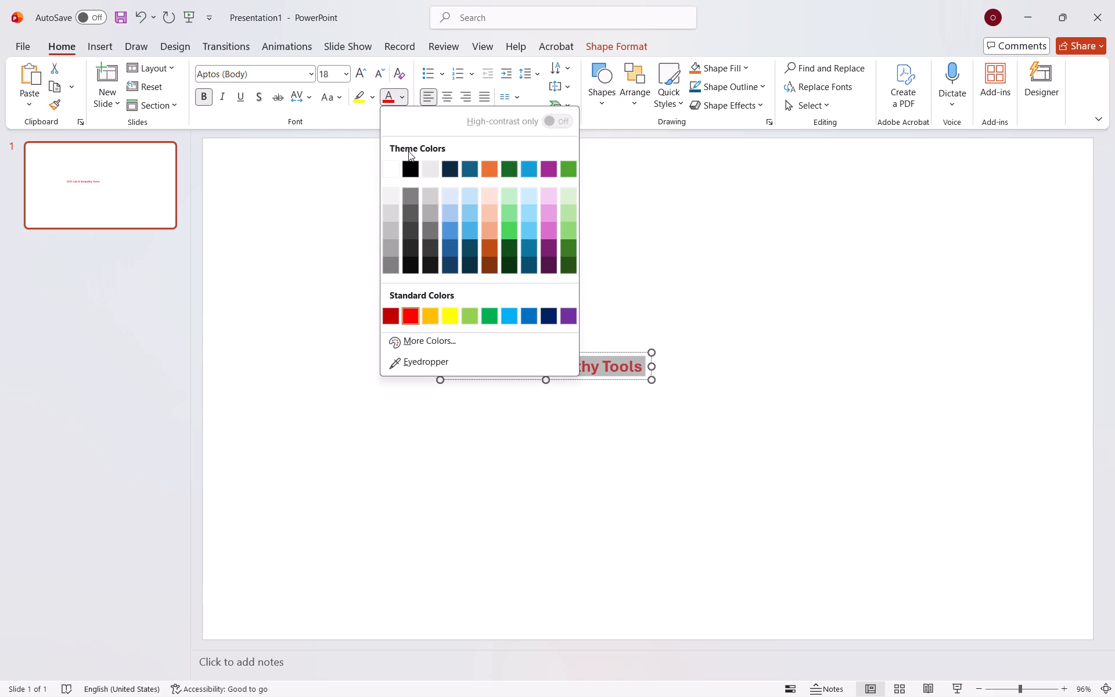
left_click(408, 169)
left_click(415, 264)
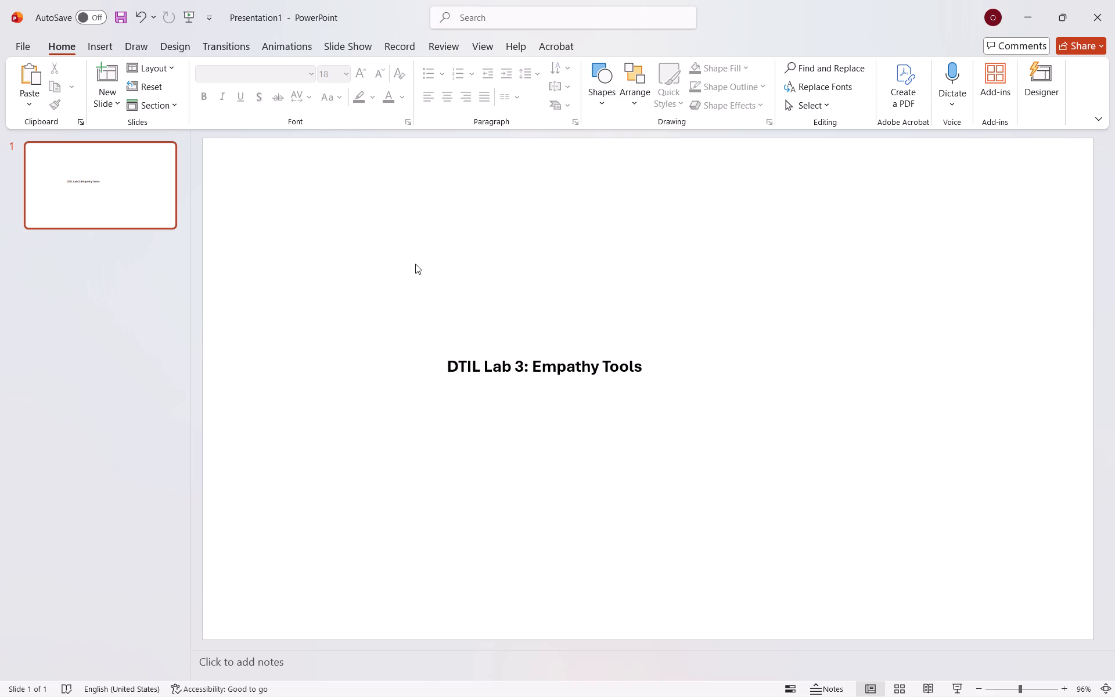
Draw a flowchart card shape with one cut corner, about 3.64" high and 3.36" wide, over the slide's upper middle area.
left_click(528, 377)
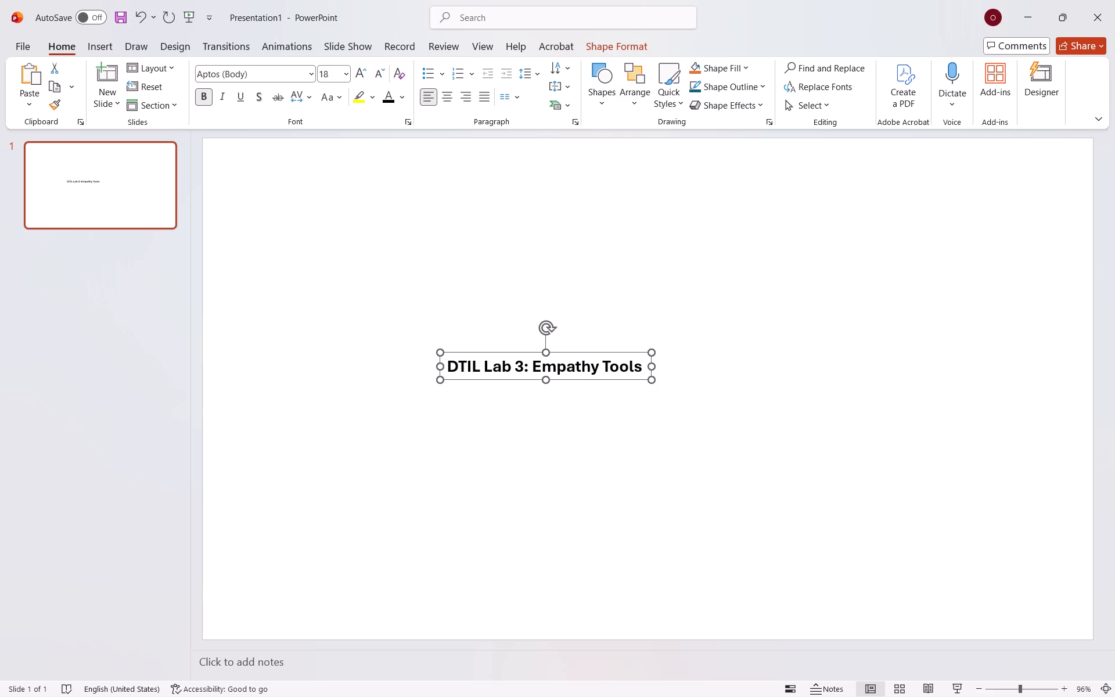
left_click(602, 105)
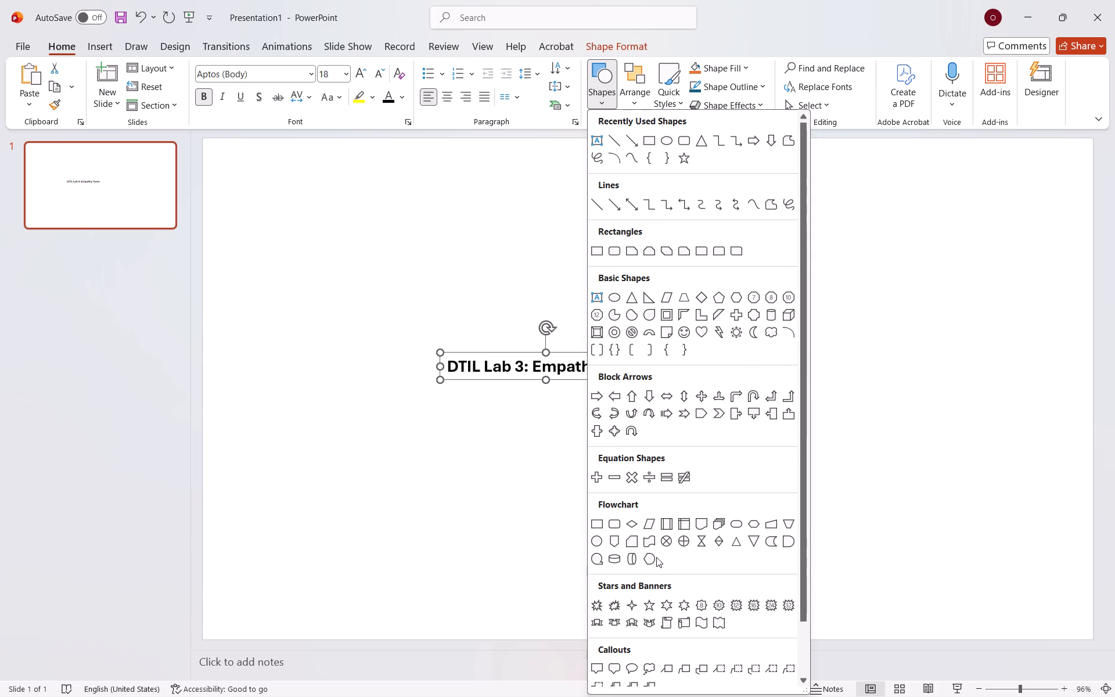
left_click(628, 542)
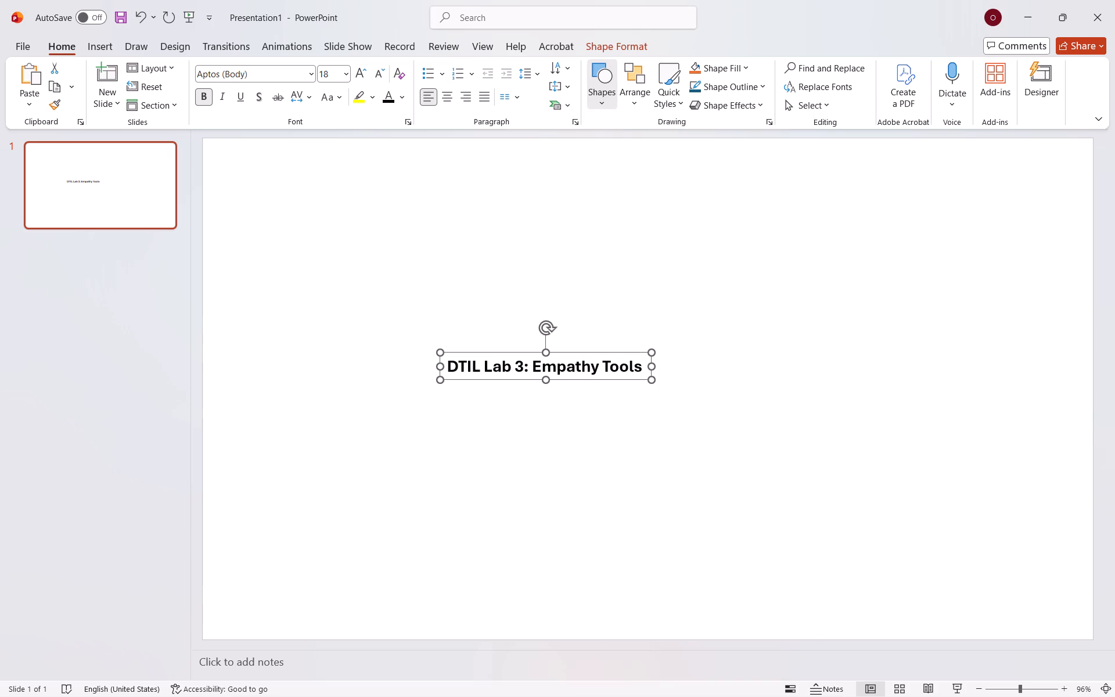
left_click_drag(494, 159, 679, 420)
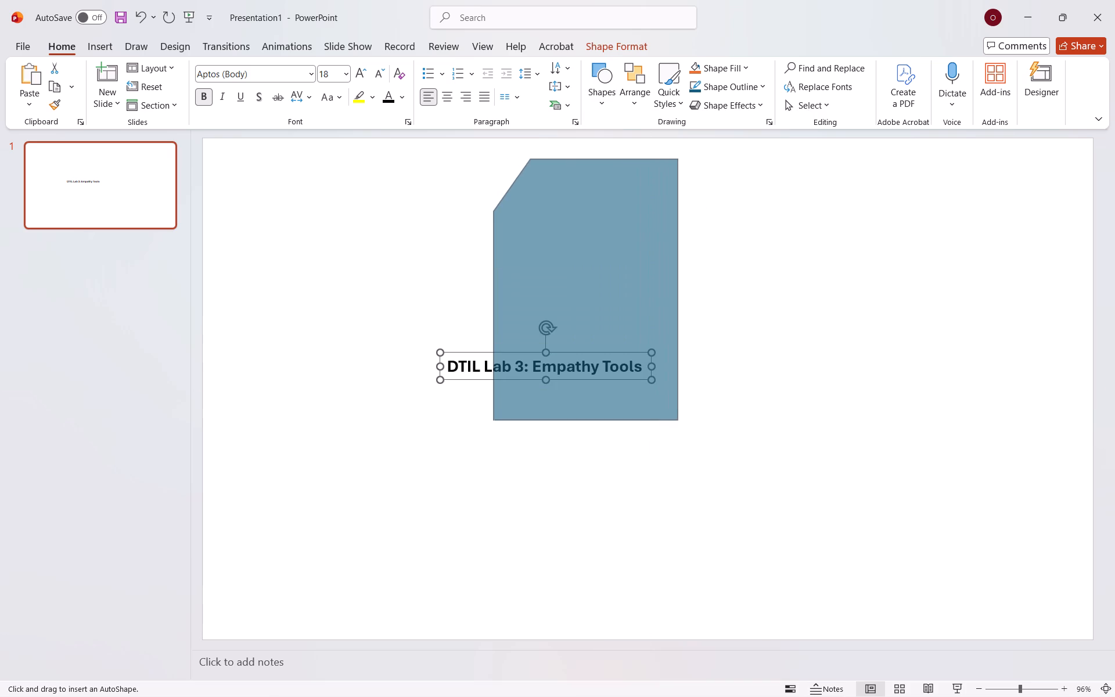
left_click_drag(679, 420, 725, 483)
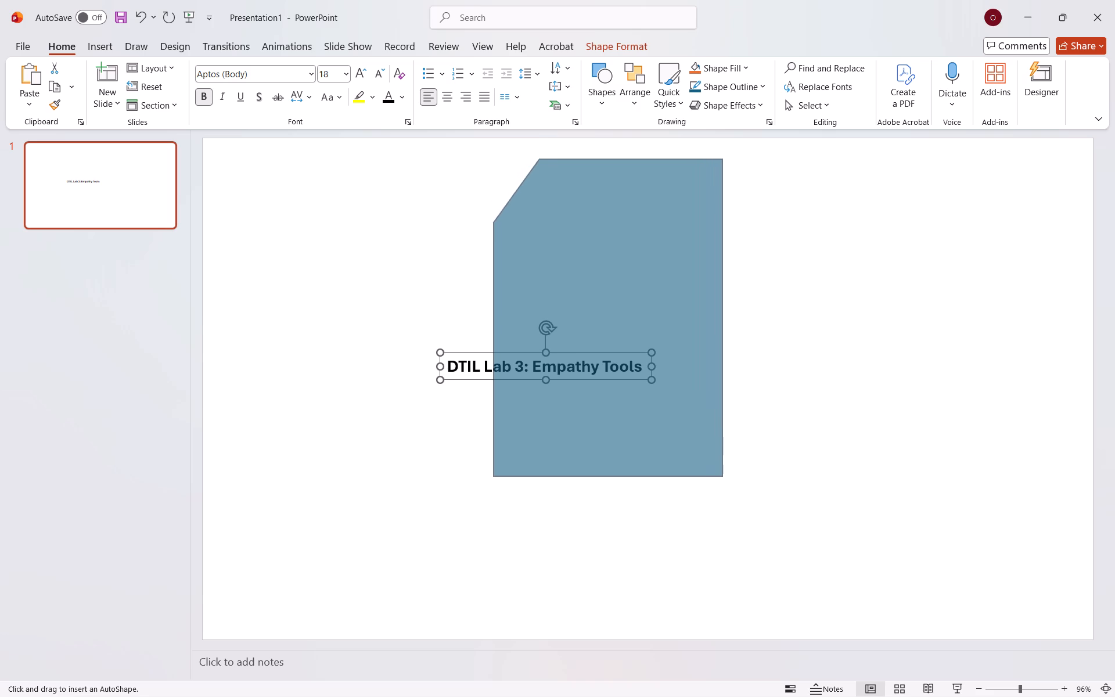
left_click_drag(725, 483, 754, 628)
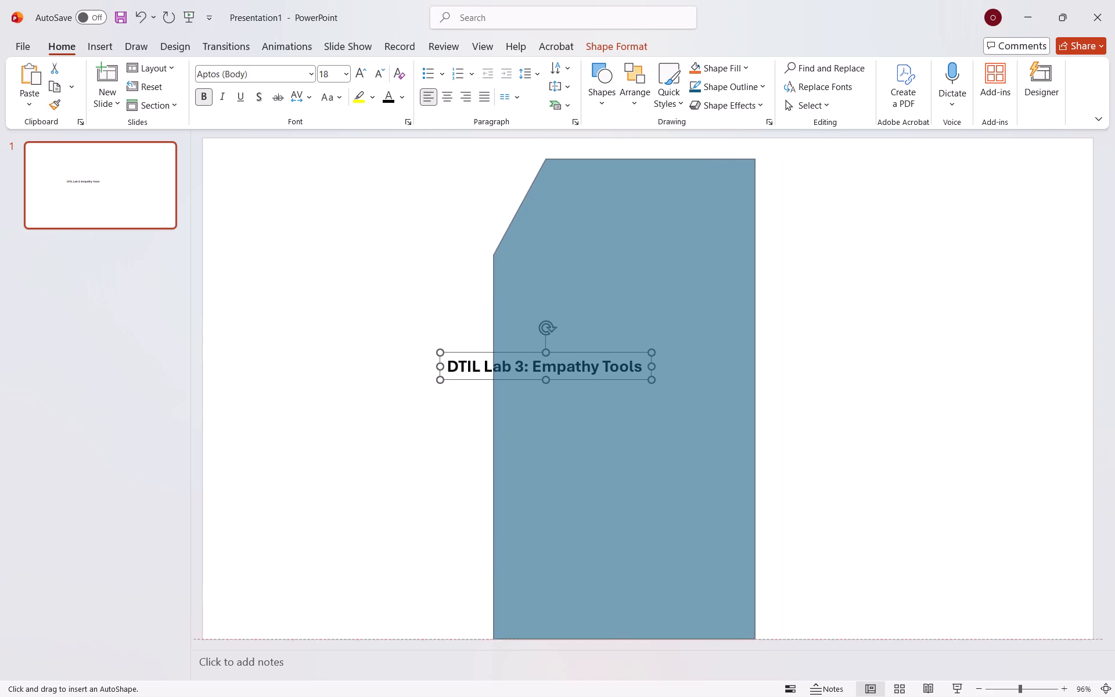
left_click_drag(754, 628, 718, 402)
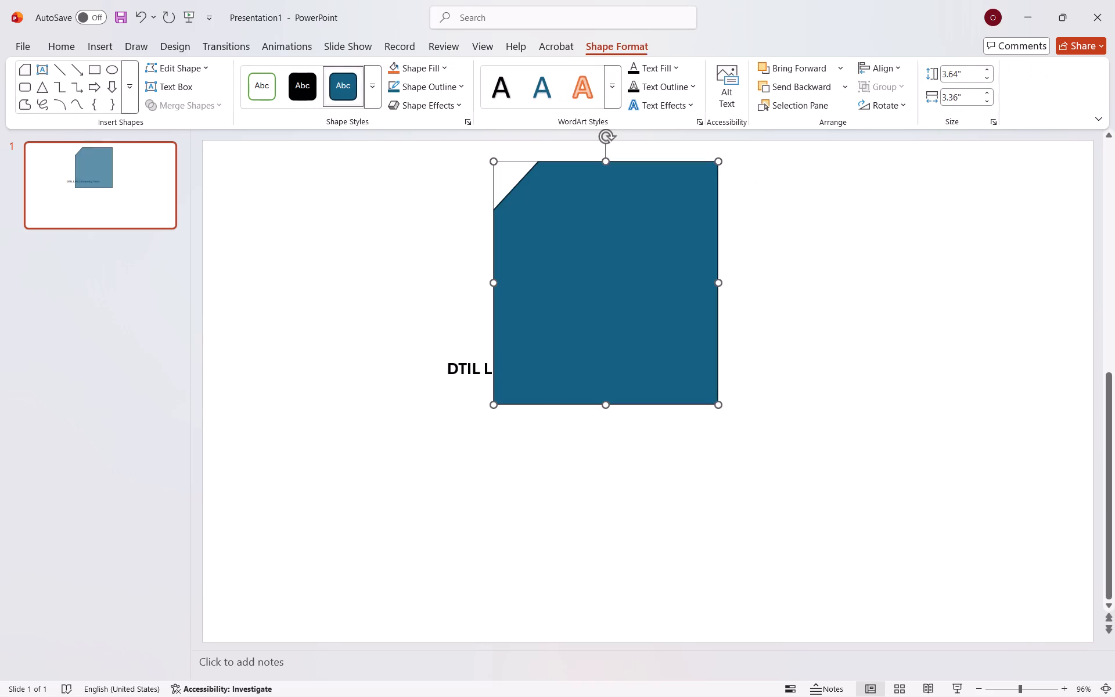
Move the card shape into the slide's bottom-right corner, flush with the right and bottom slide edges.
left_click_drag(641, 264, 1037, 494)
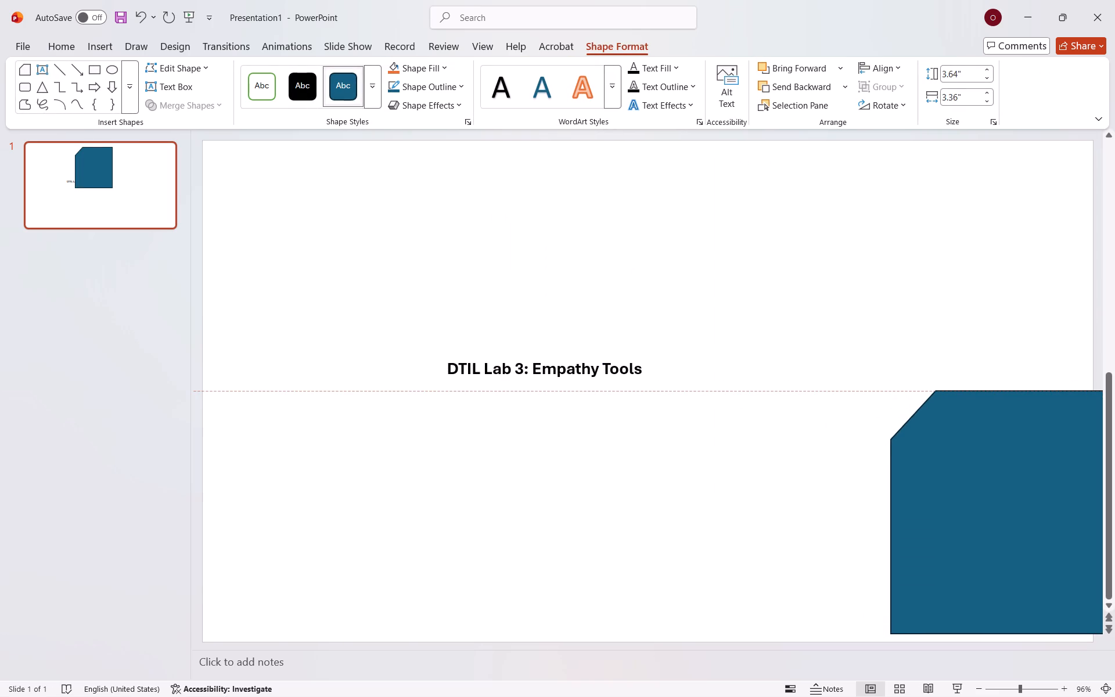
left_click_drag(1037, 494, 1008, 493)
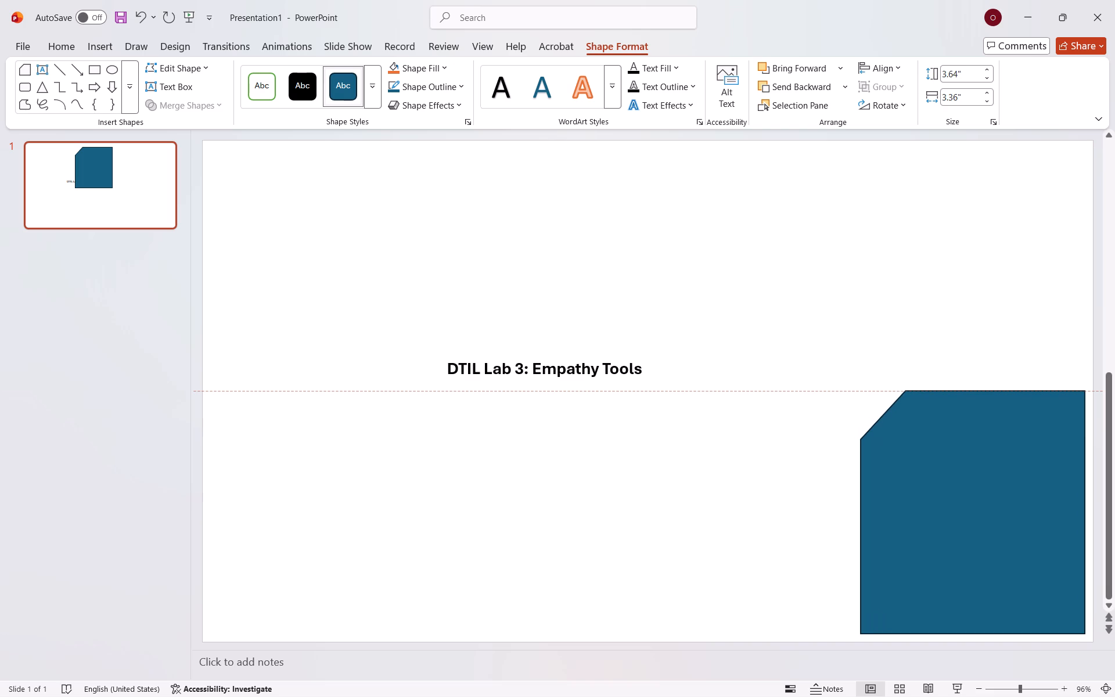
left_click_drag(1008, 493, 1018, 502)
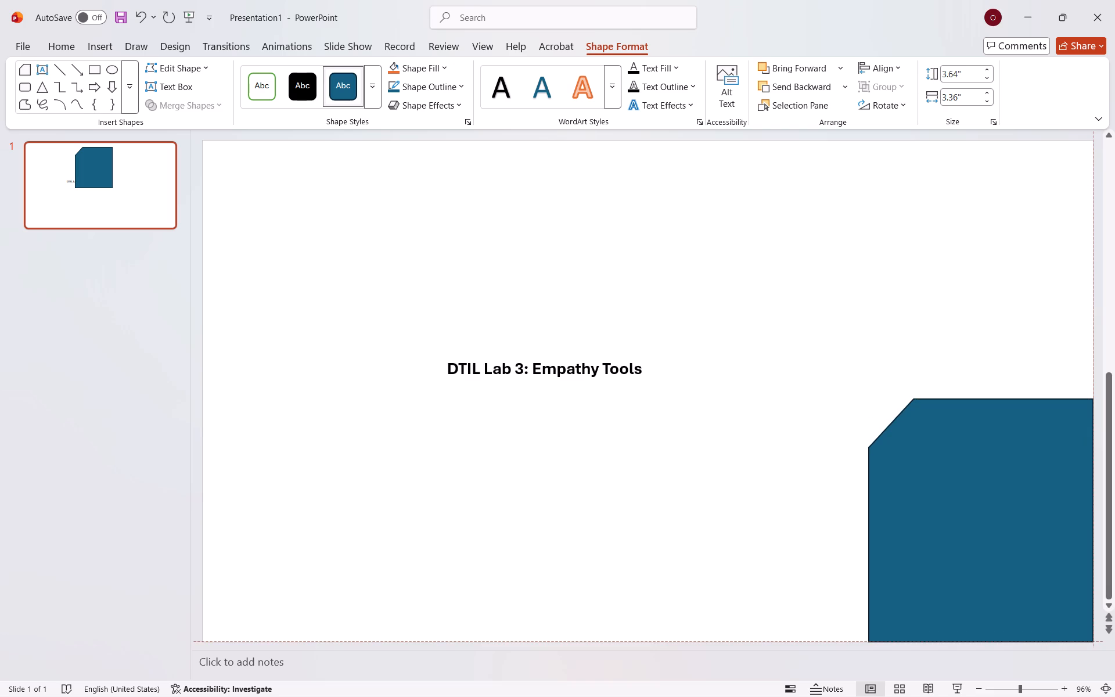
left_click_drag(1018, 502, 1017, 502)
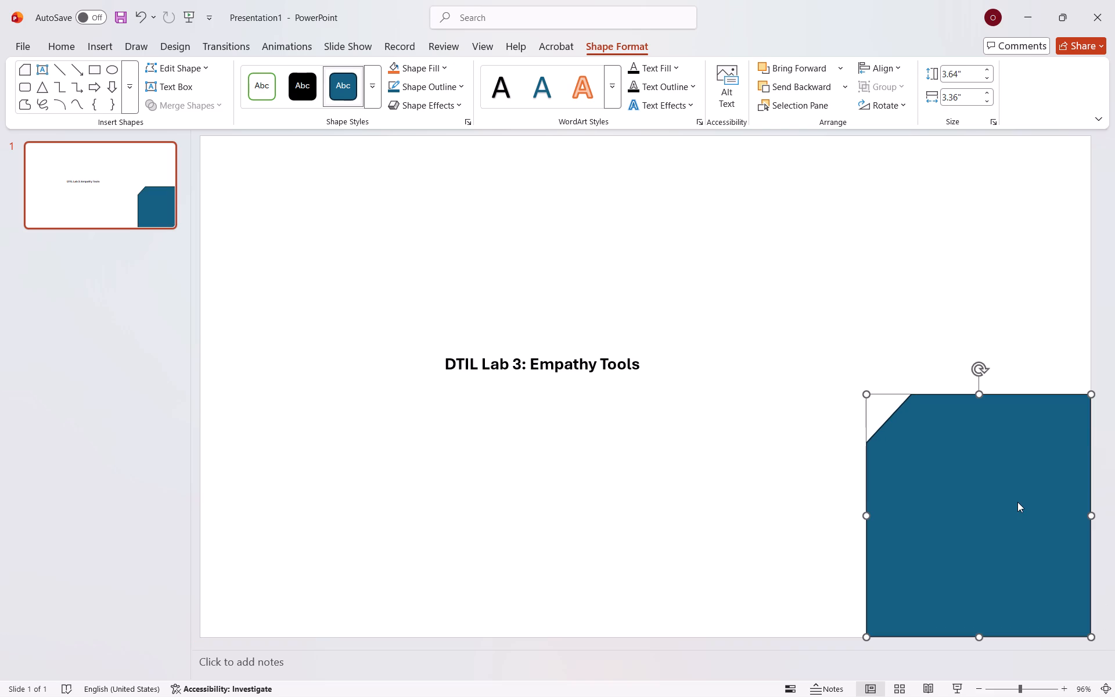
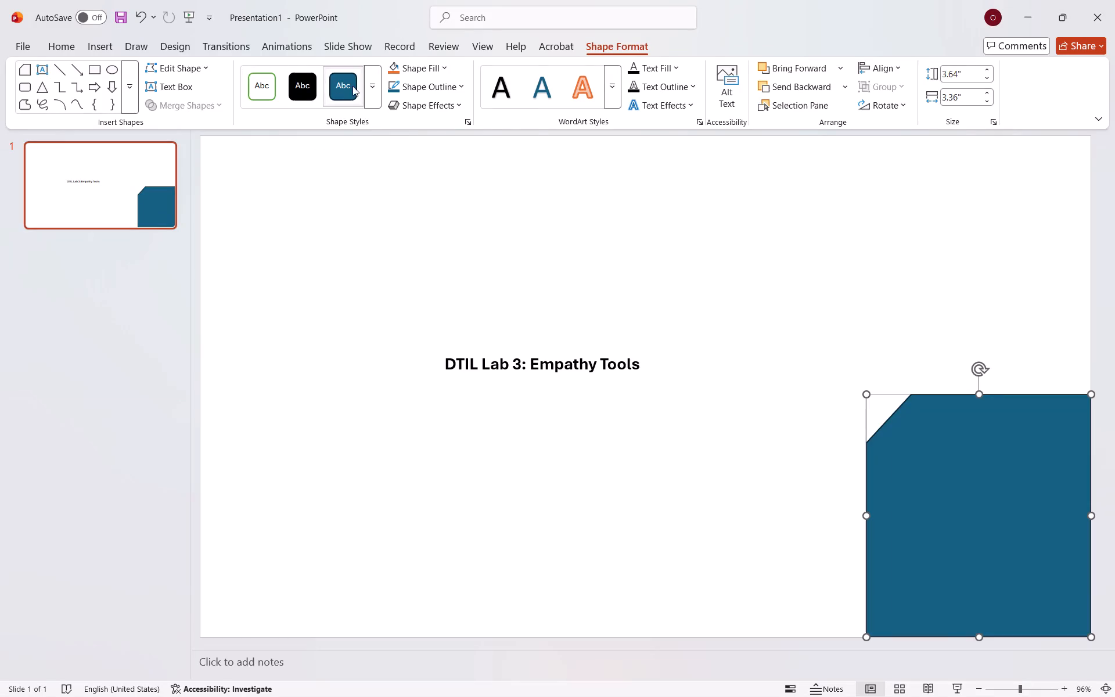
Fill the cut-corner card shape with the solid dark navy background style from the other theme fills.
left_click(374, 89)
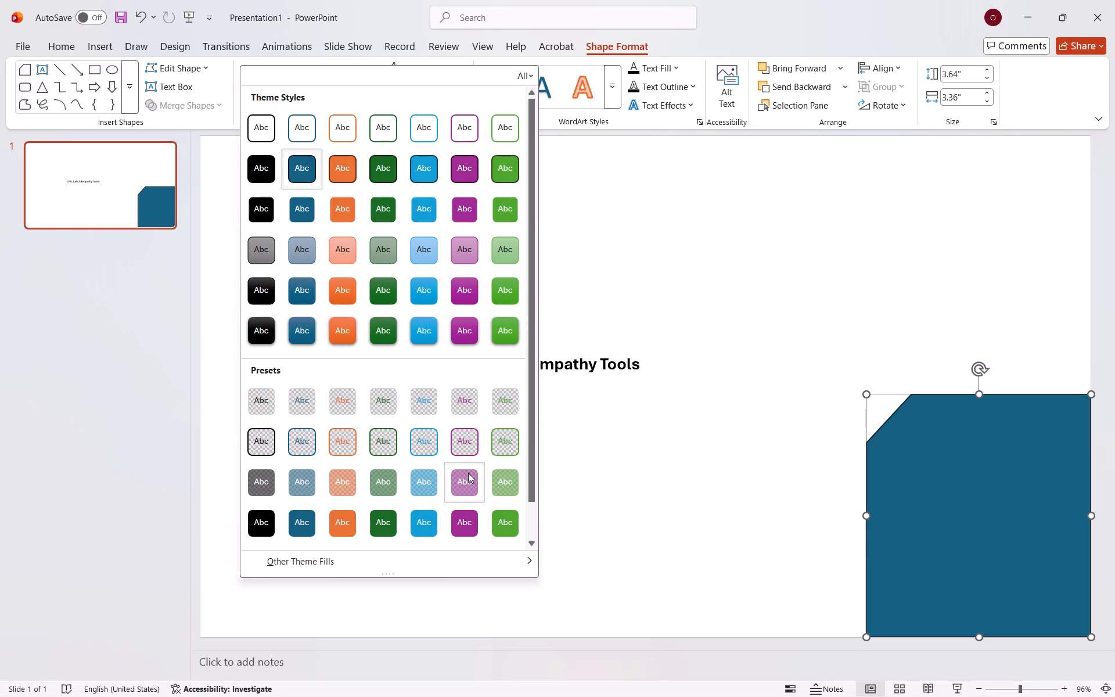
scroll(468, 473, "down", 3)
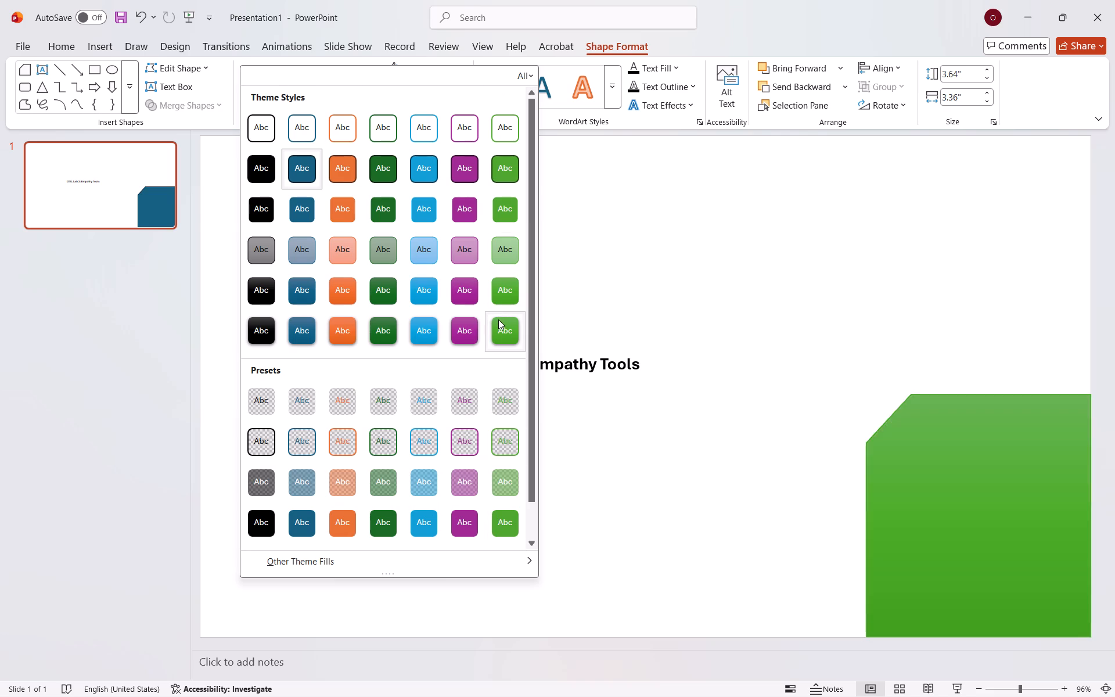
scroll(412, 536, "down", 3)
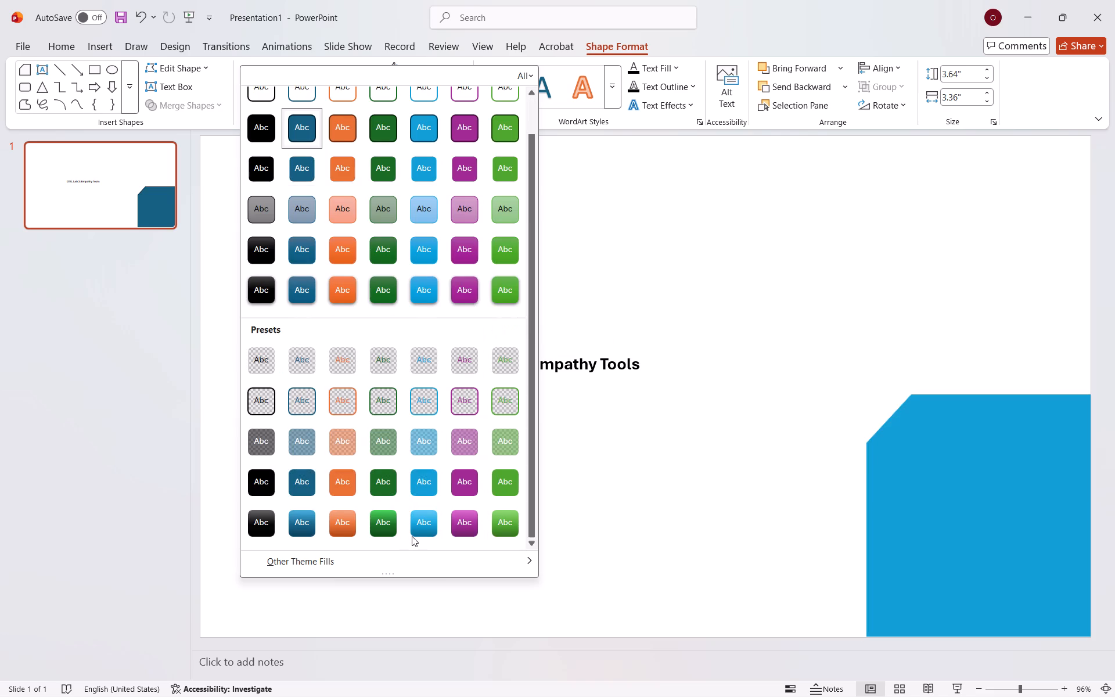
scroll(412, 536, "down", 1)
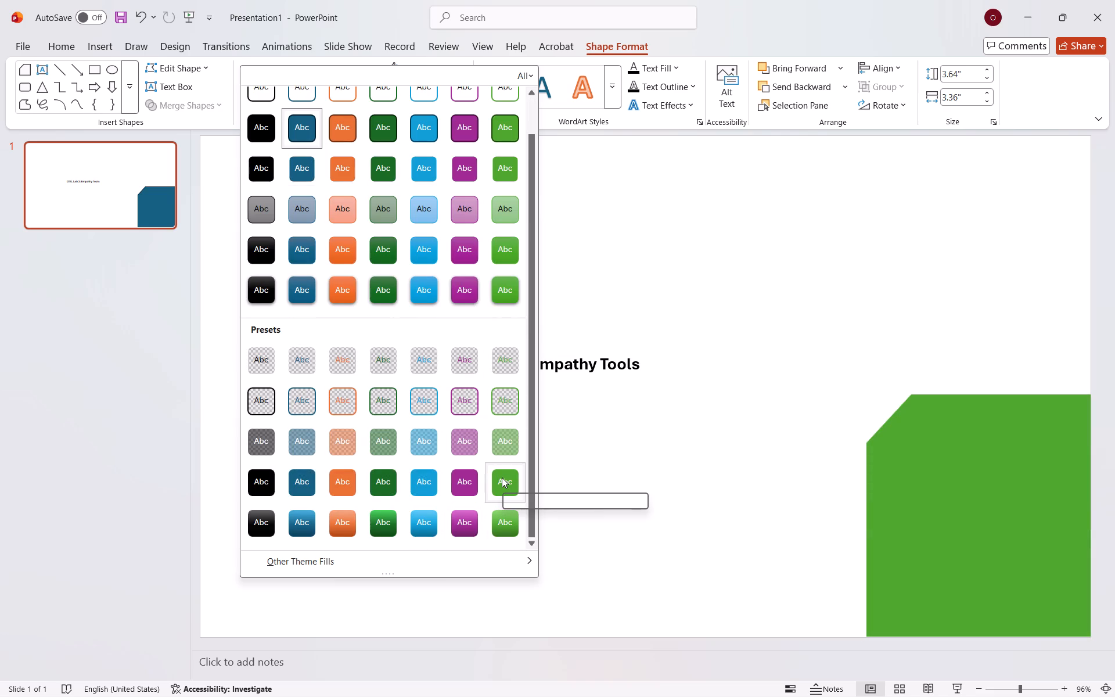
left_click(322, 553)
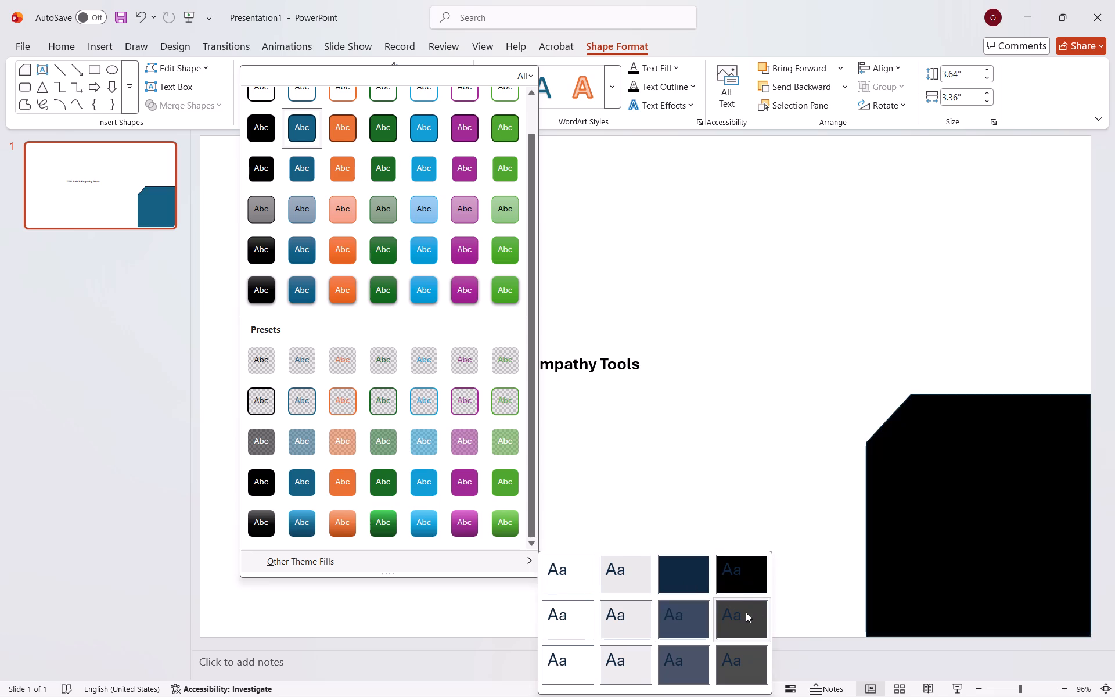
left_click(692, 576)
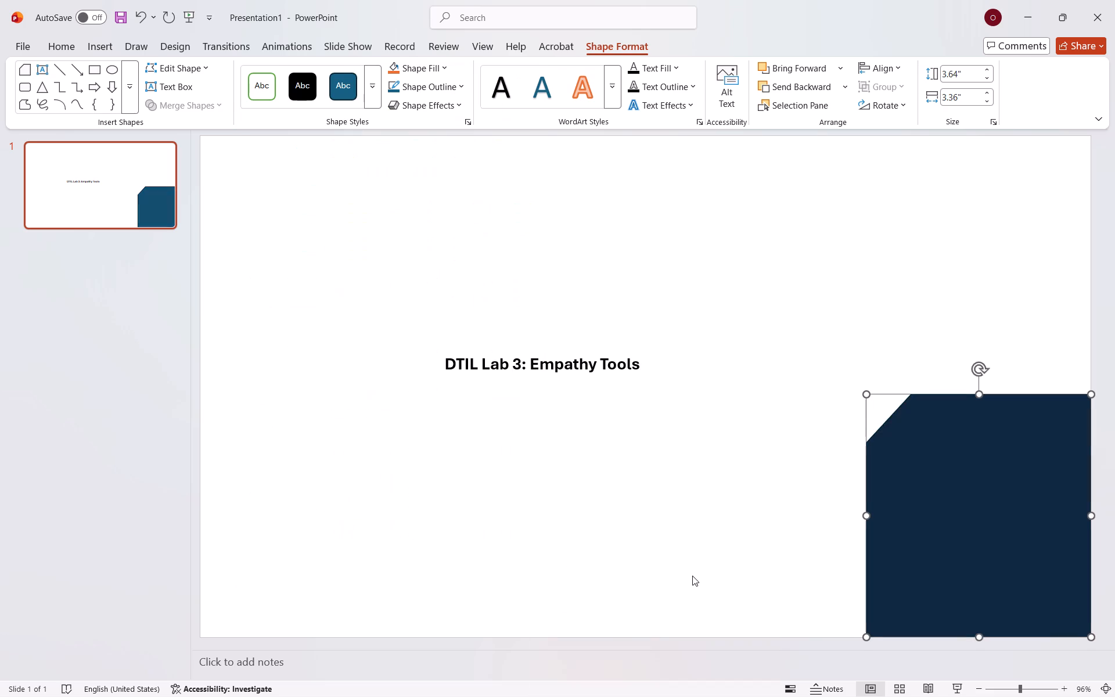
left_click(626, 484)
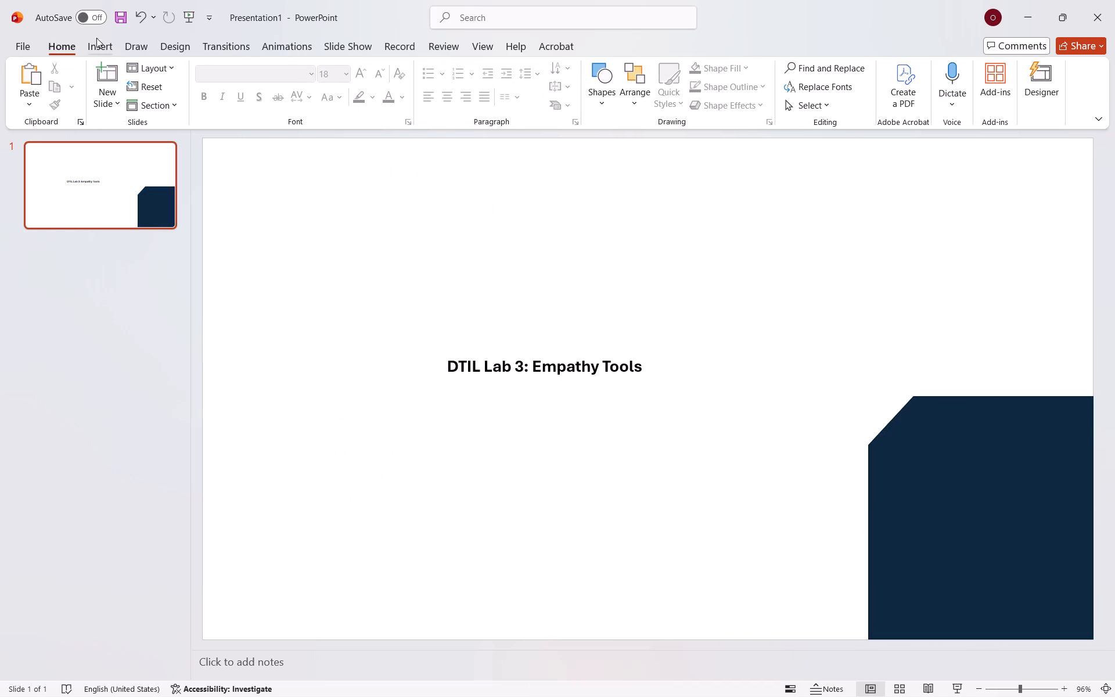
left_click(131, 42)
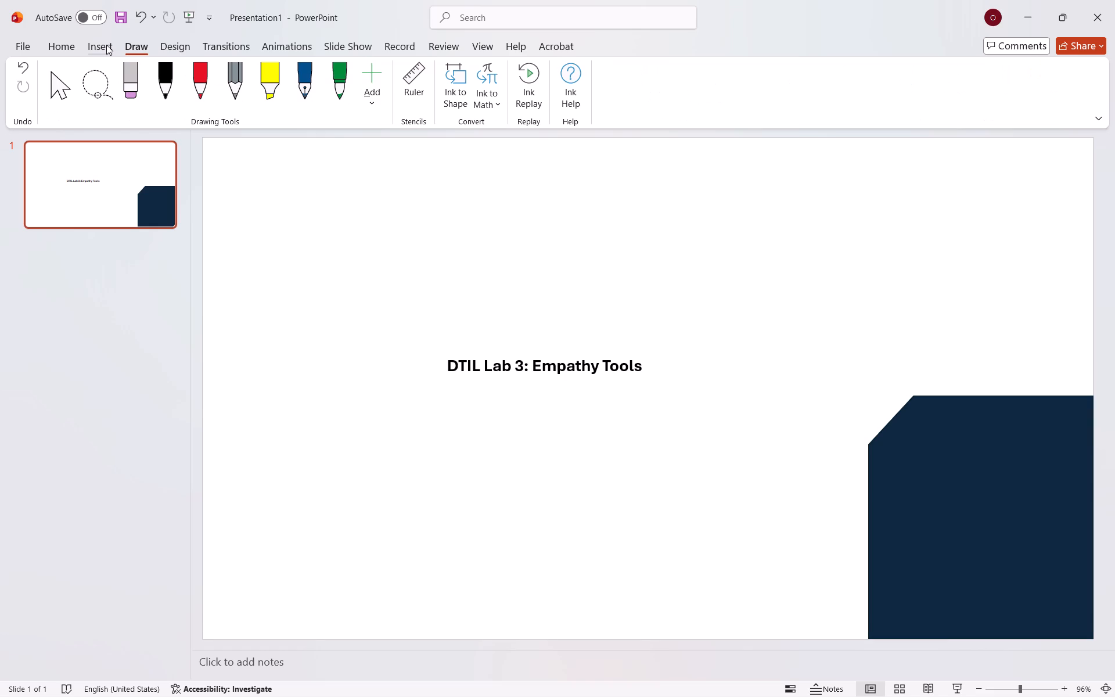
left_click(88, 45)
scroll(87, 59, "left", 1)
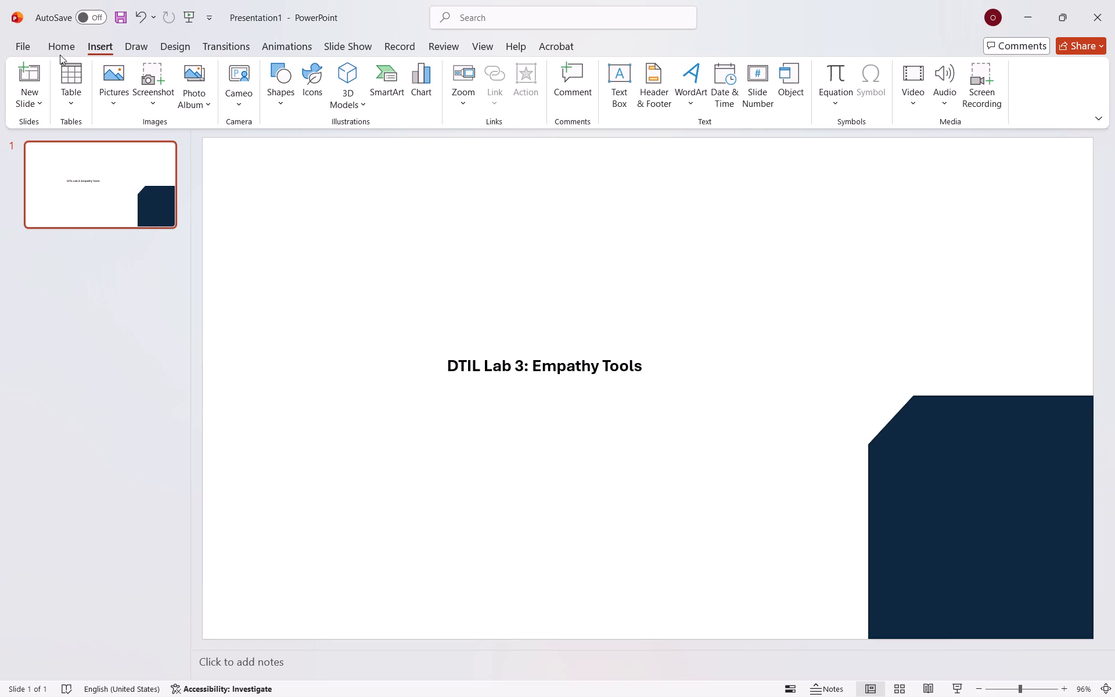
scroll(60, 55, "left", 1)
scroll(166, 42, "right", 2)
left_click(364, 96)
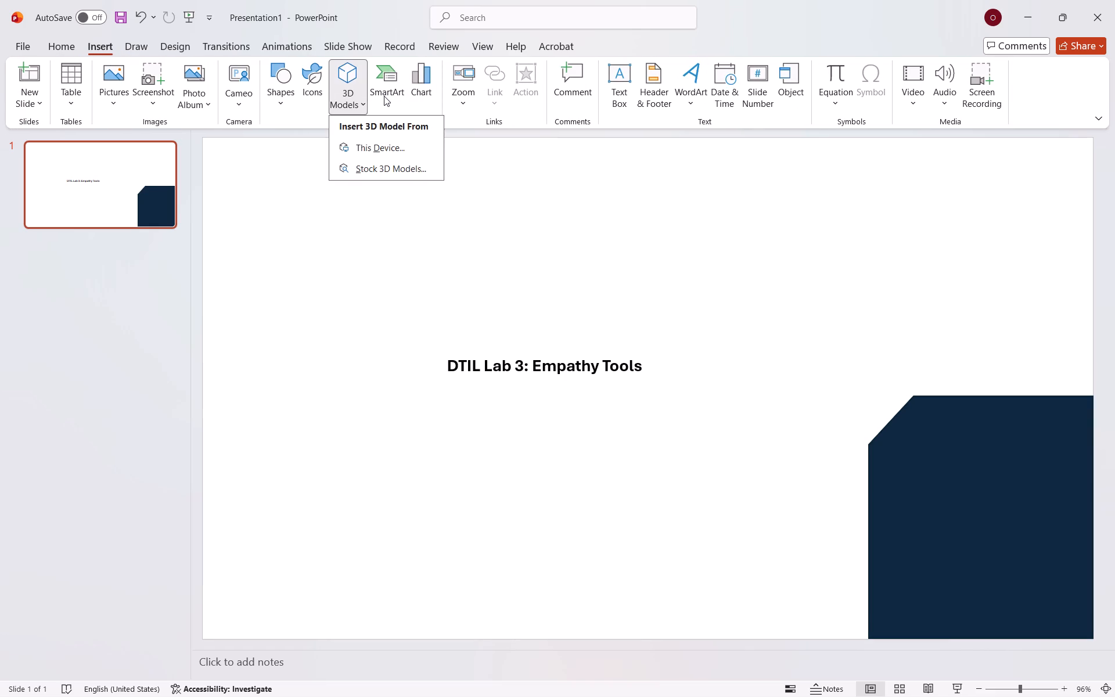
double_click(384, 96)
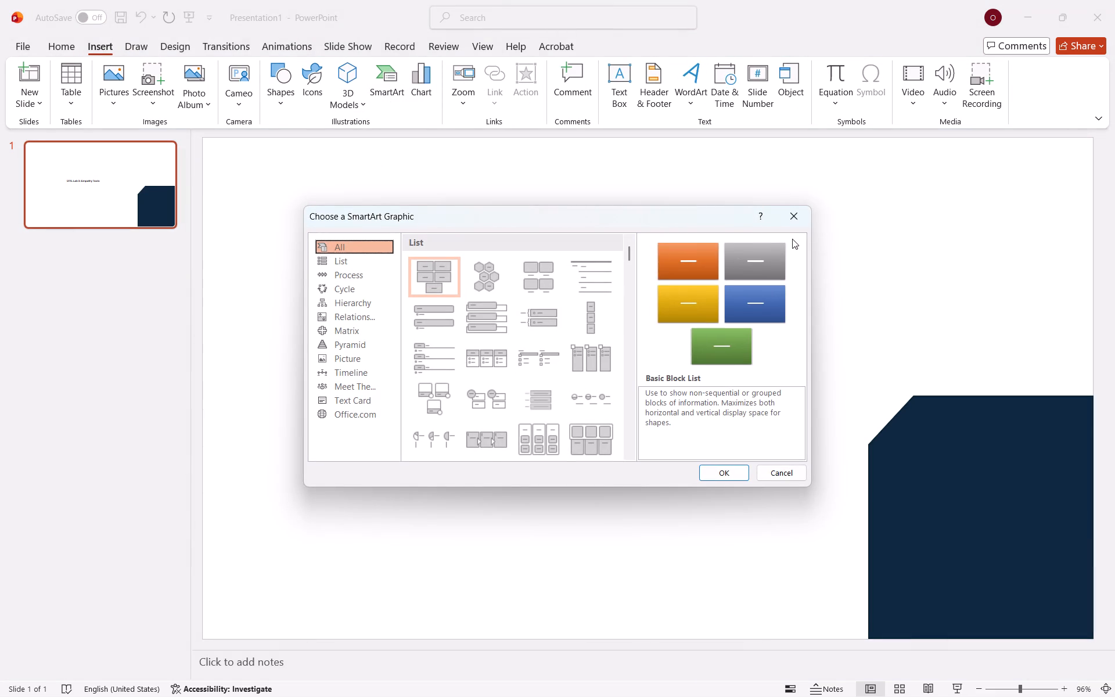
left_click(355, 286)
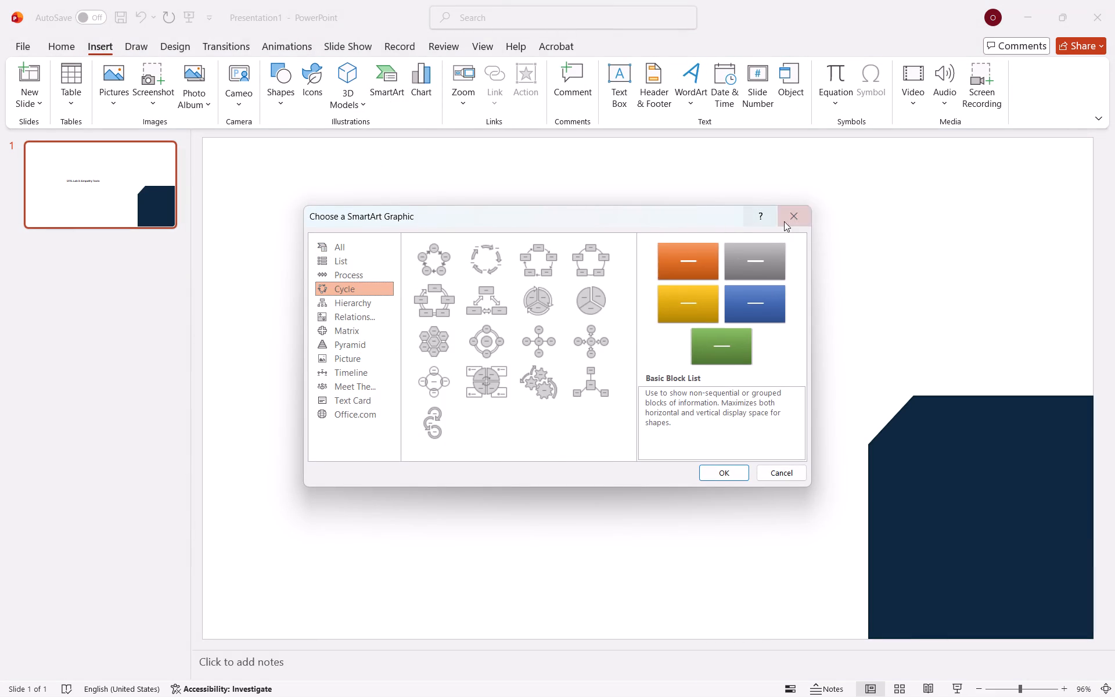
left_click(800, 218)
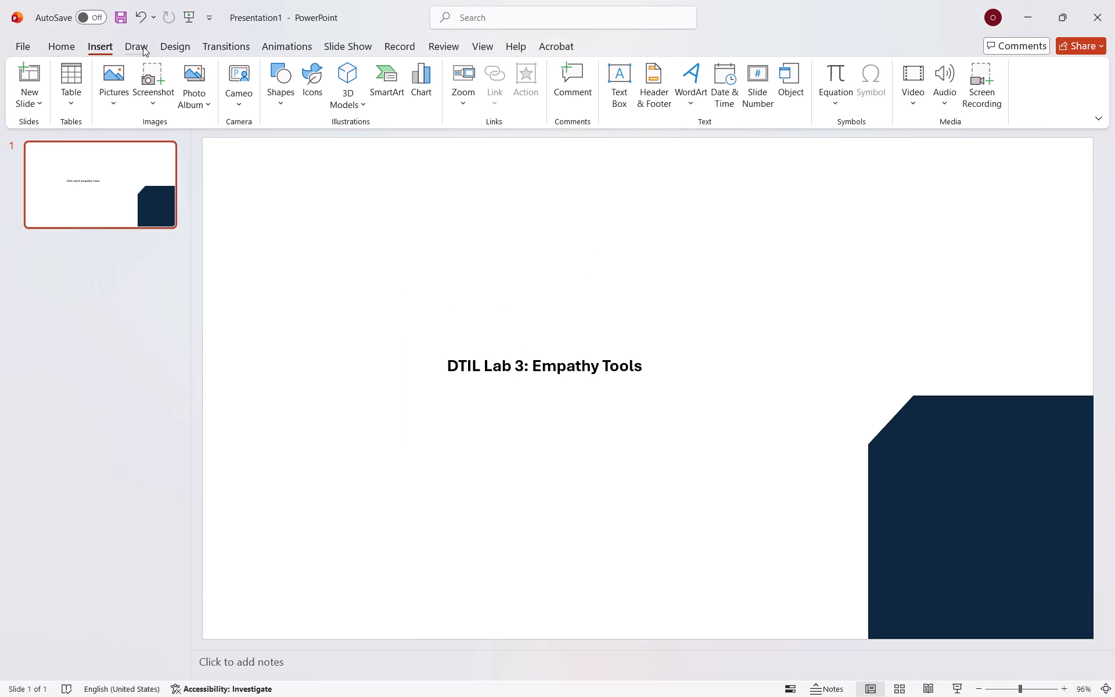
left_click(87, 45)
Draw a flowchart manual operation shape (inverted trapezoid), about 2.58" high and 2.04" wide, just right of the title text.
left_click(71, 42)
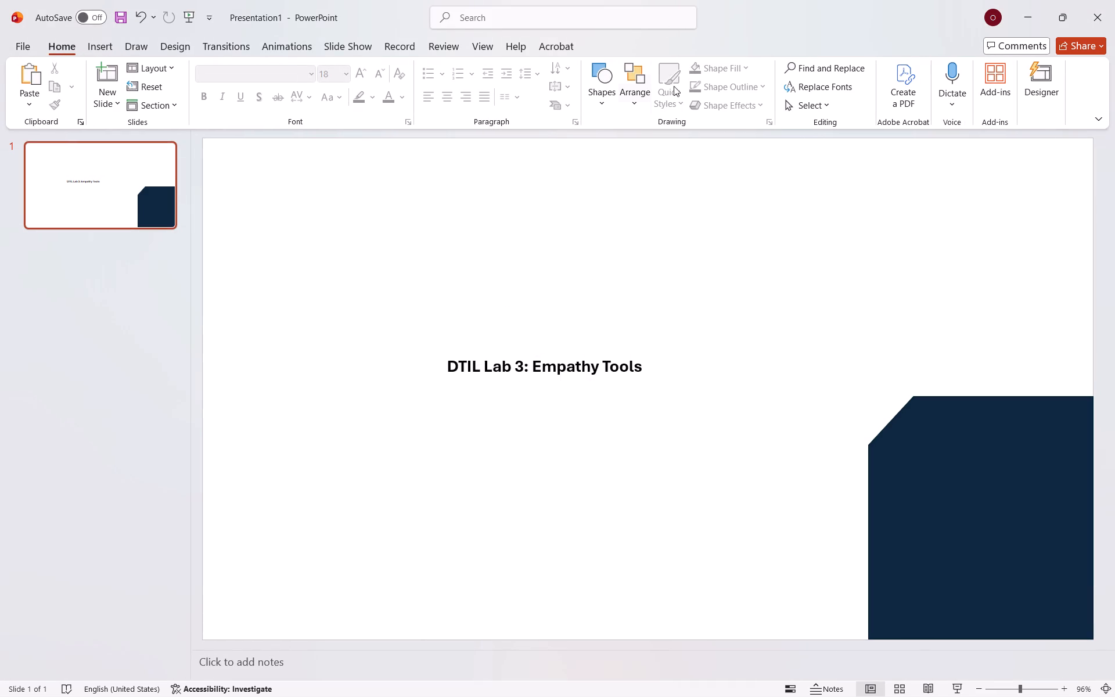
left_click(599, 112)
left_click(600, 111)
left_click(599, 106)
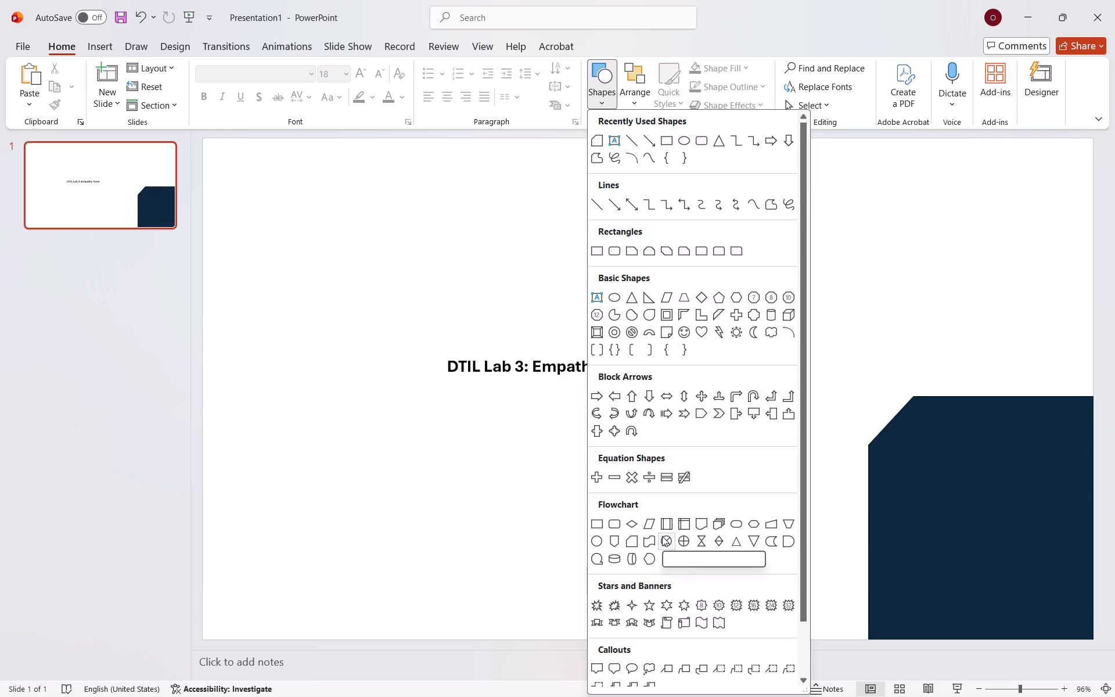
left_click(783, 526)
left_click_drag(668, 303, 808, 475)
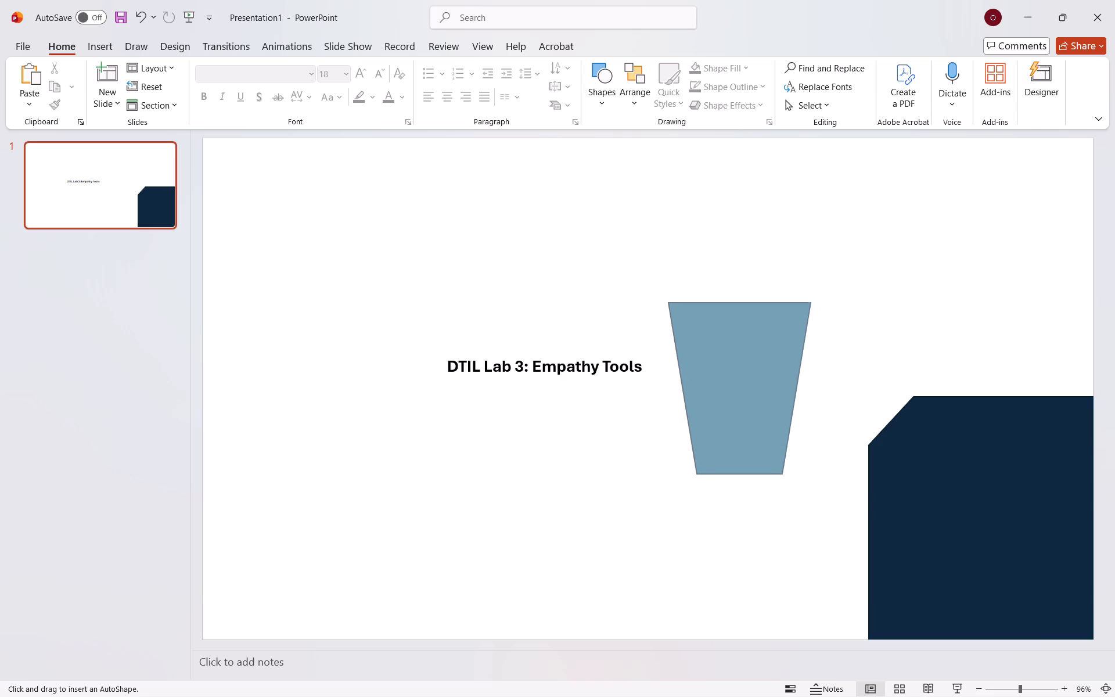
left_click_drag(808, 475, 804, 475)
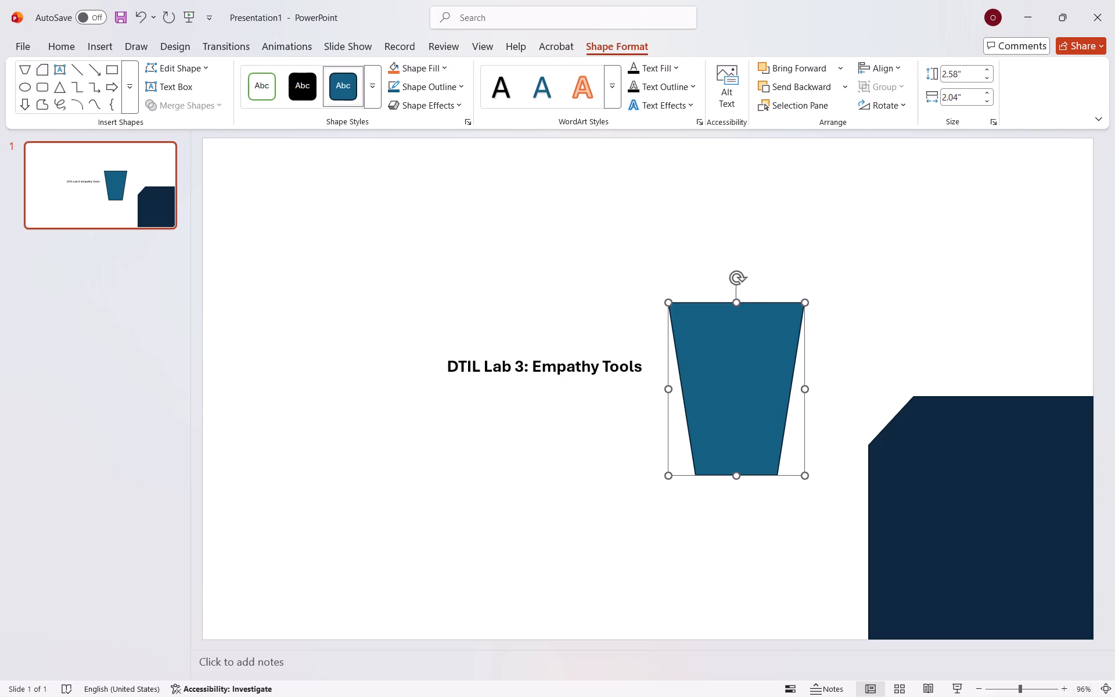
Rotate the trapezoid about 50° counterclockwise and move it so its narrow end faces the card's cut corner.
left_click_drag(736, 276, 642, 308)
left_click_drag(760, 440, 812, 432)
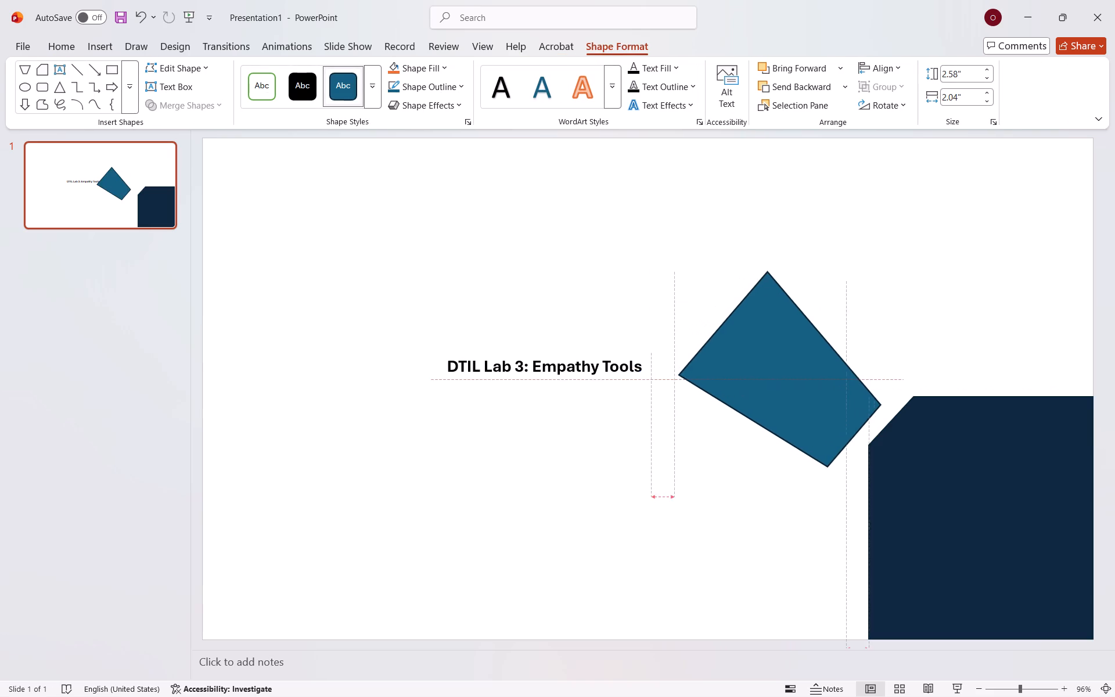
left_click_drag(812, 432, 826, 423)
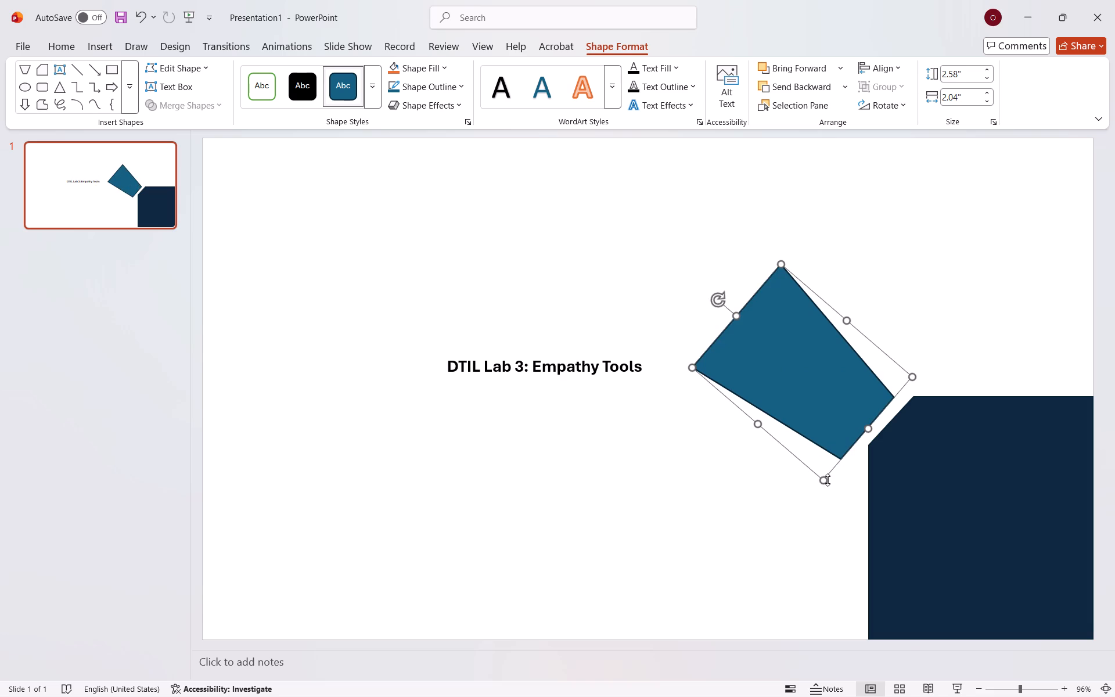
Shrink the rotated trapezoid to about 2.48" high and 1.57" wide so its narrow end nearly matches the cut corner's length.
left_click_drag(823, 481, 826, 474)
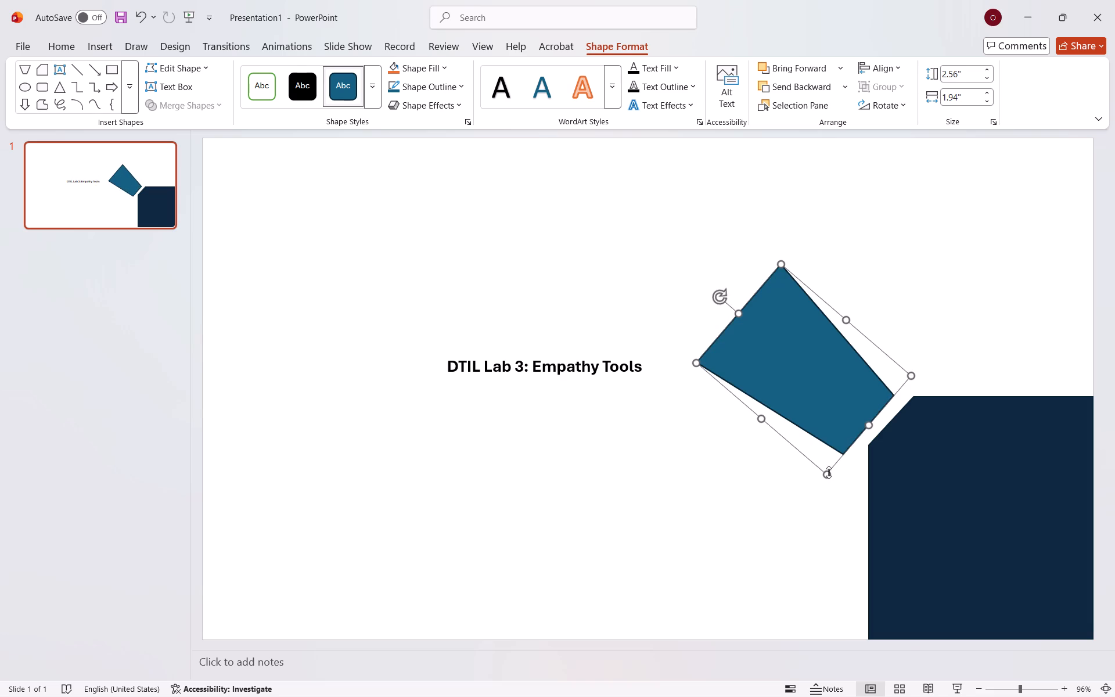
left_click_drag(829, 472, 839, 447)
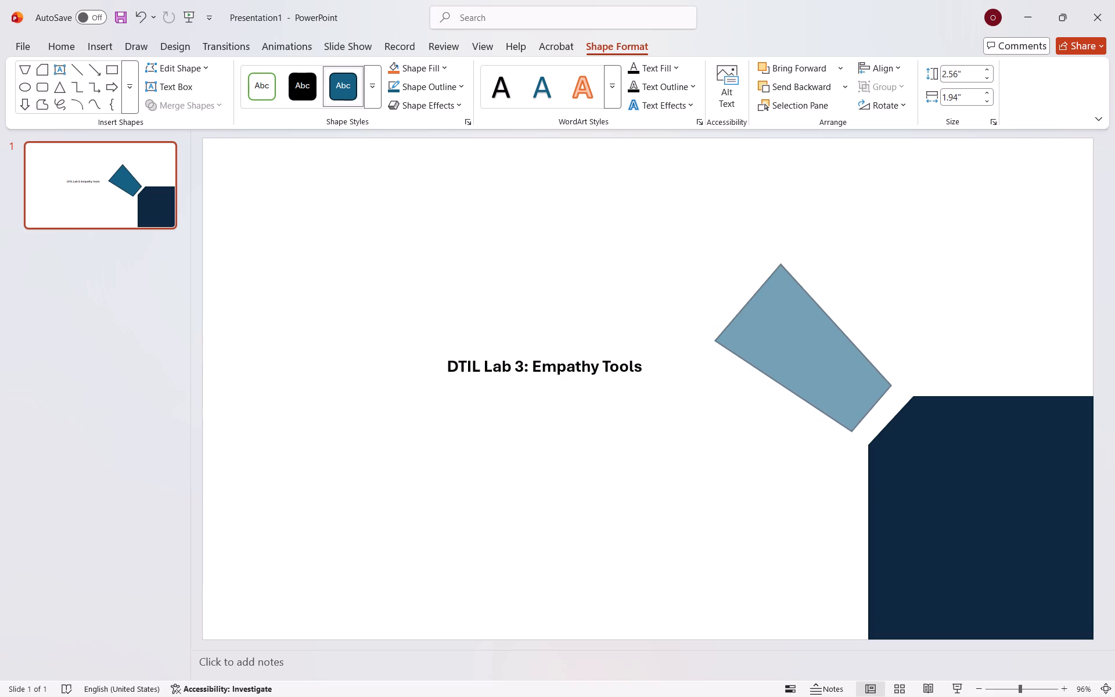
left_click_drag(839, 447, 838, 452)
Fine-tune the trapezoid's rotation and position so its narrow end runs parallel to the card's cut corner with a thin gap.
left_click_drag(836, 398, 842, 398)
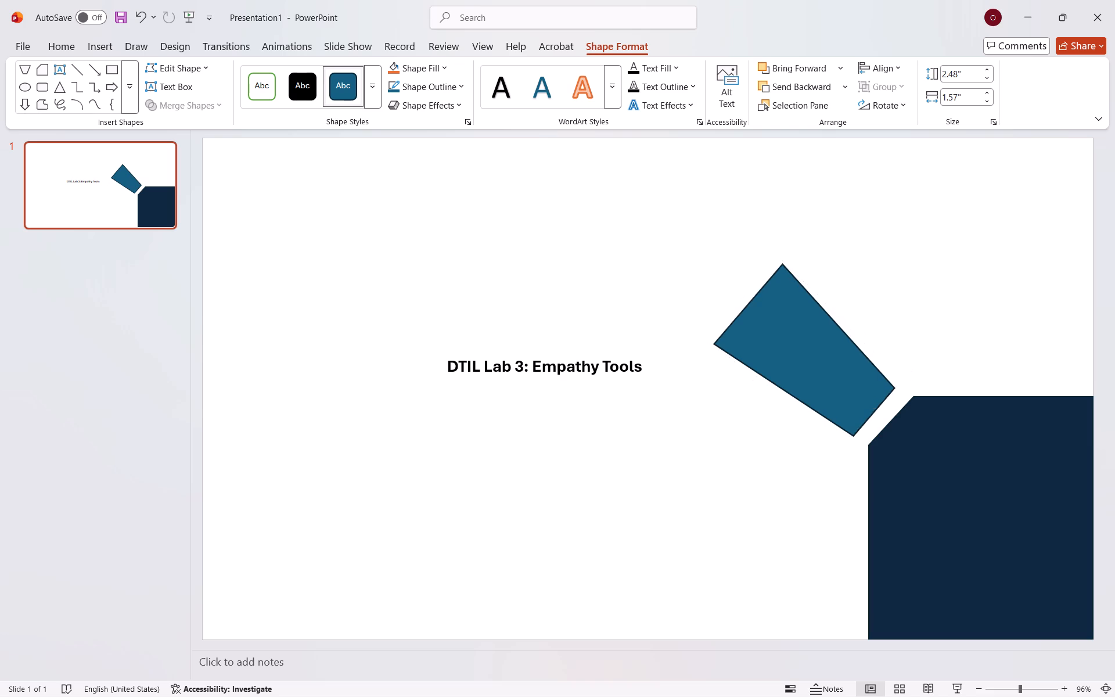
left_click_drag(842, 398, 847, 401)
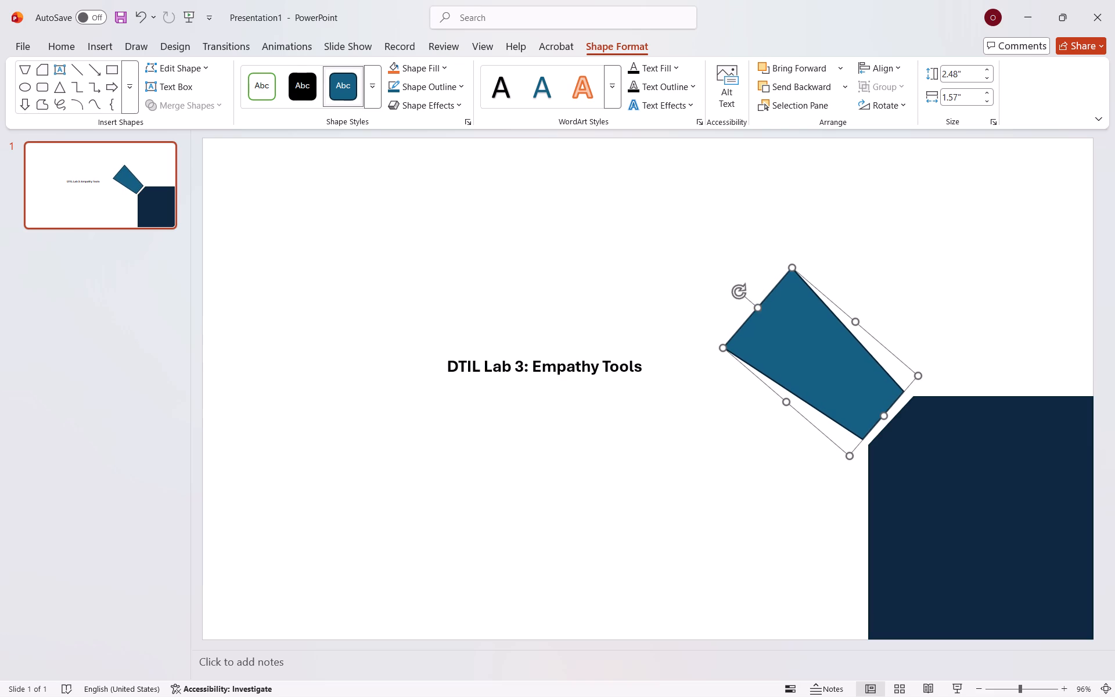
left_click(740, 294)
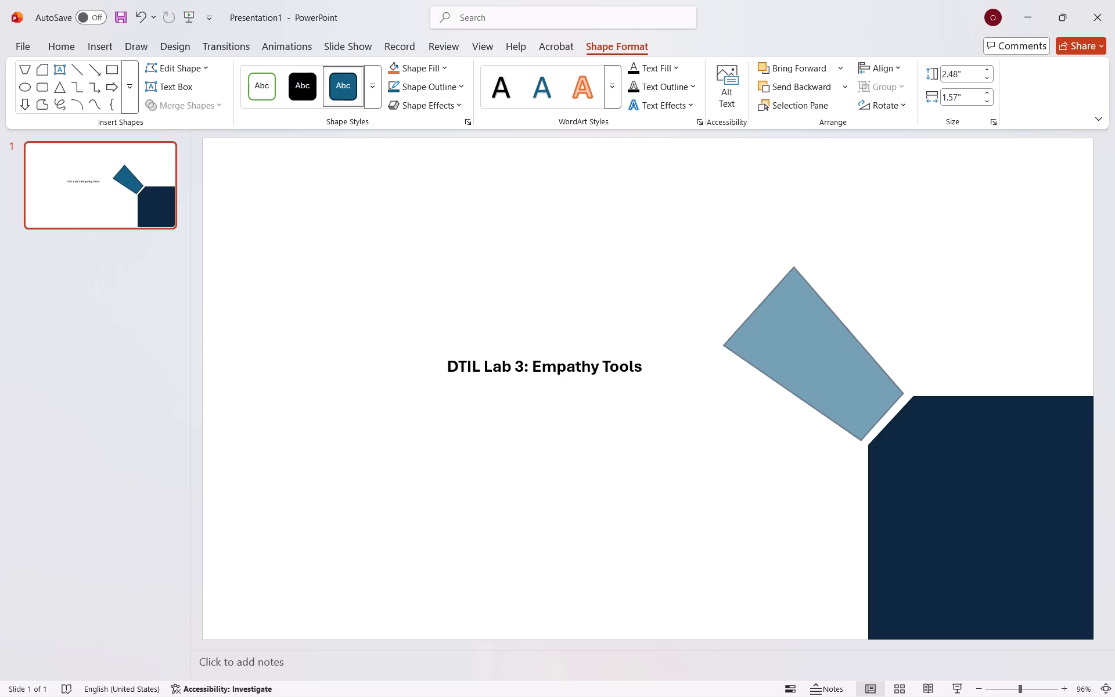
left_click(796, 327)
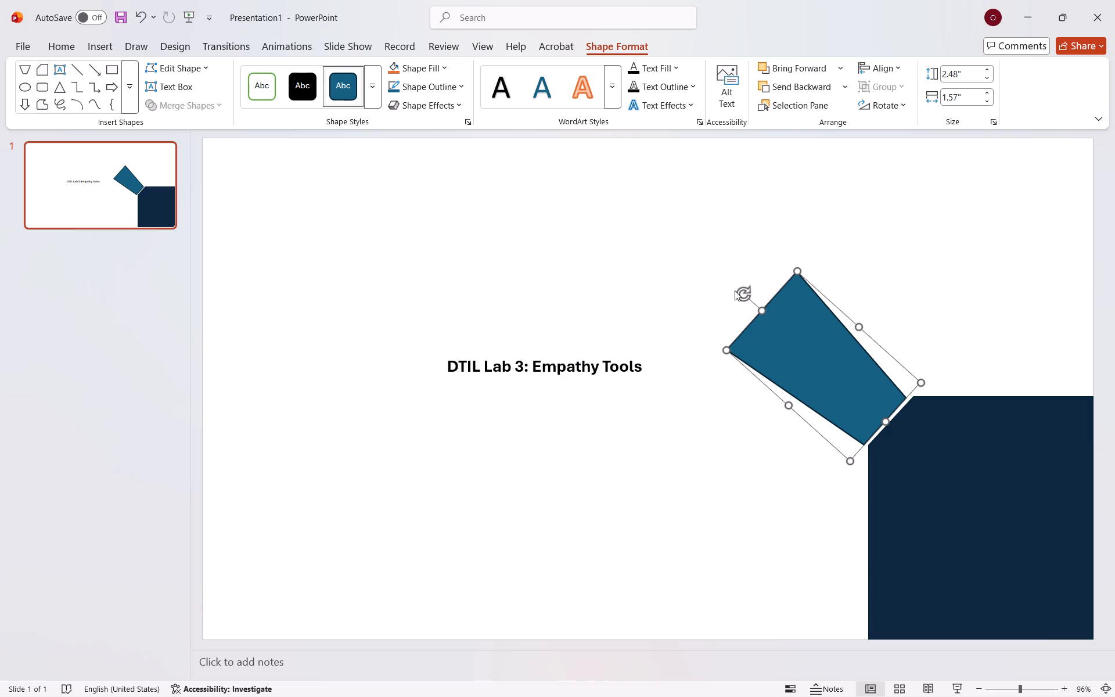
left_click(738, 291)
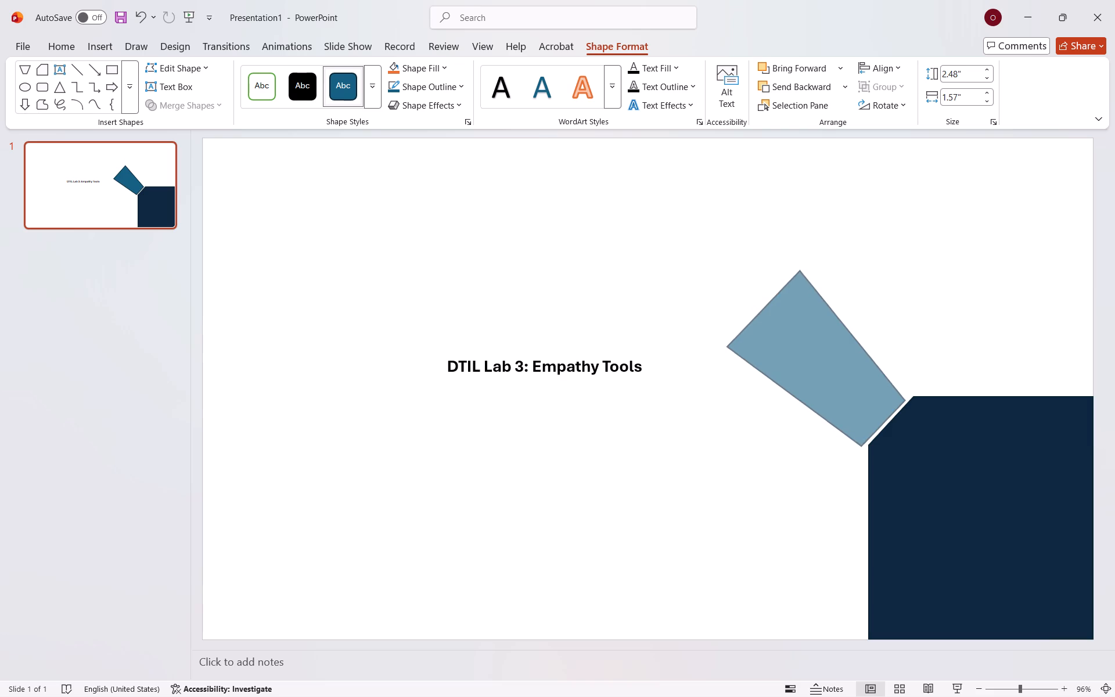
left_click_drag(801, 339, 803, 339)
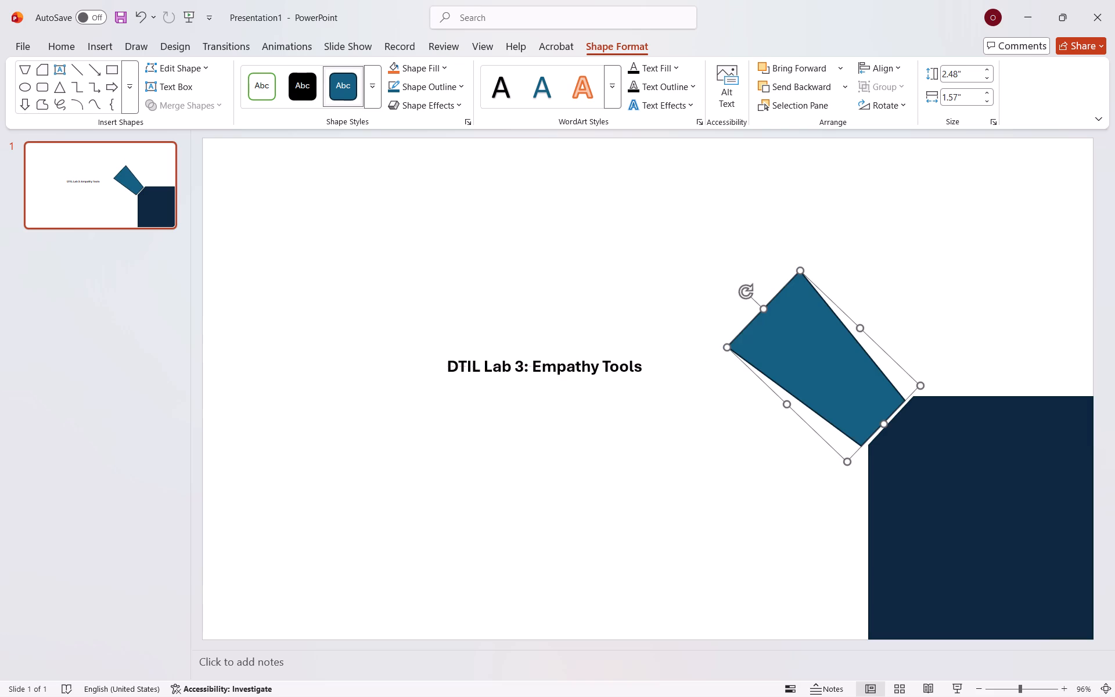
left_click_drag(803, 339, 805, 334)
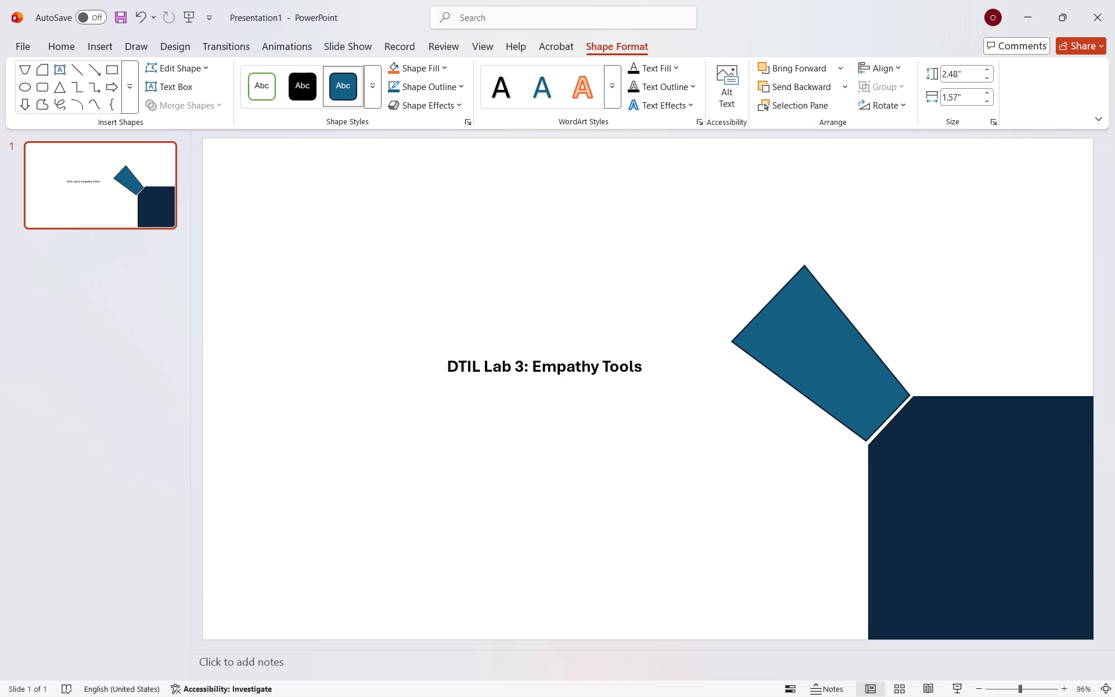
left_click_drag(805, 334, 804, 334)
left_click(931, 314)
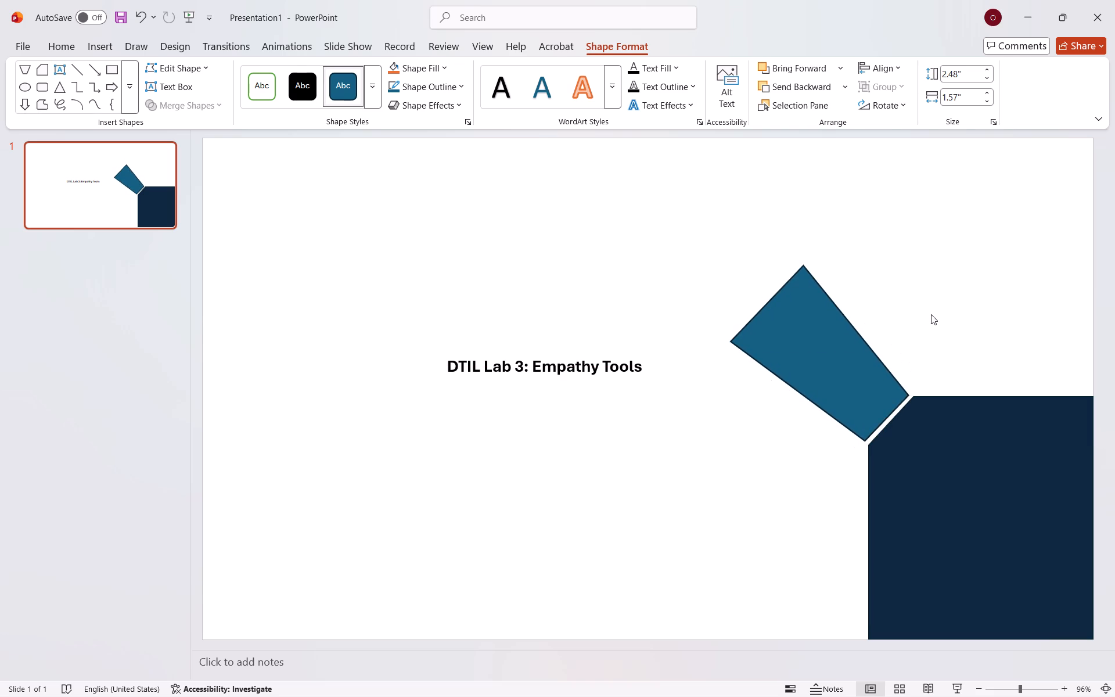
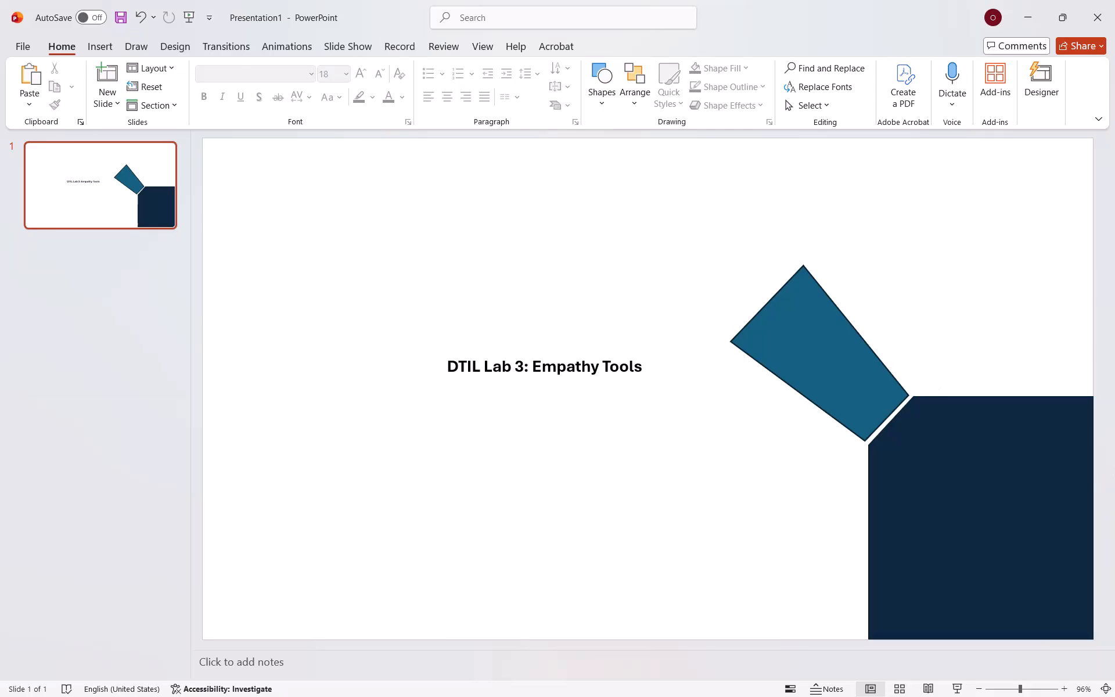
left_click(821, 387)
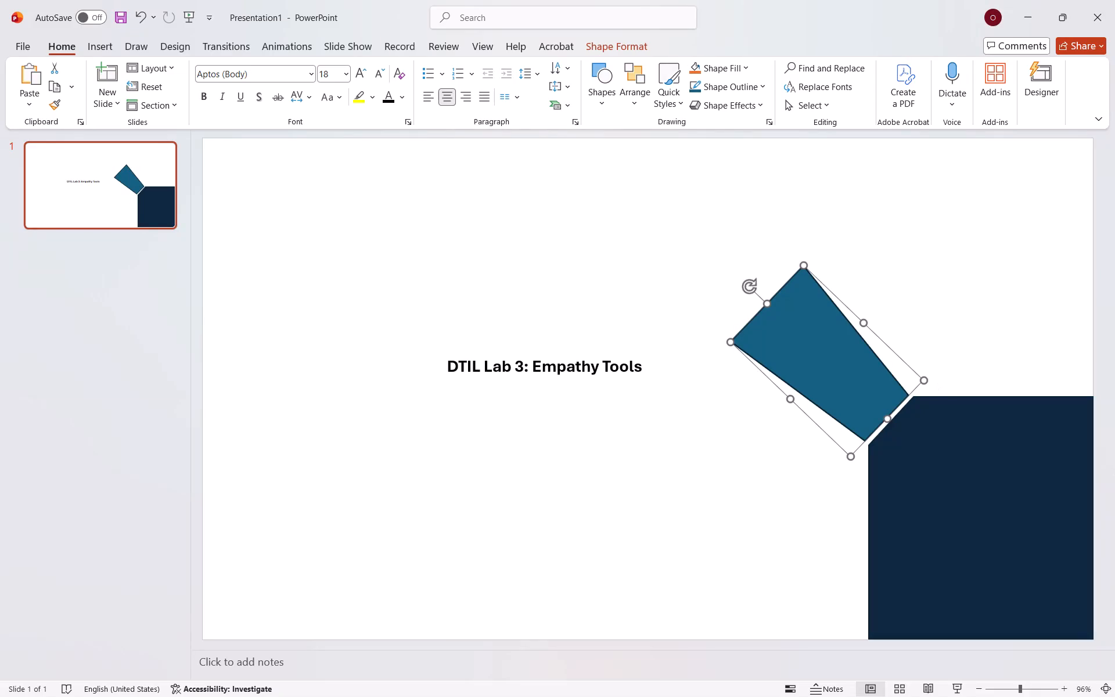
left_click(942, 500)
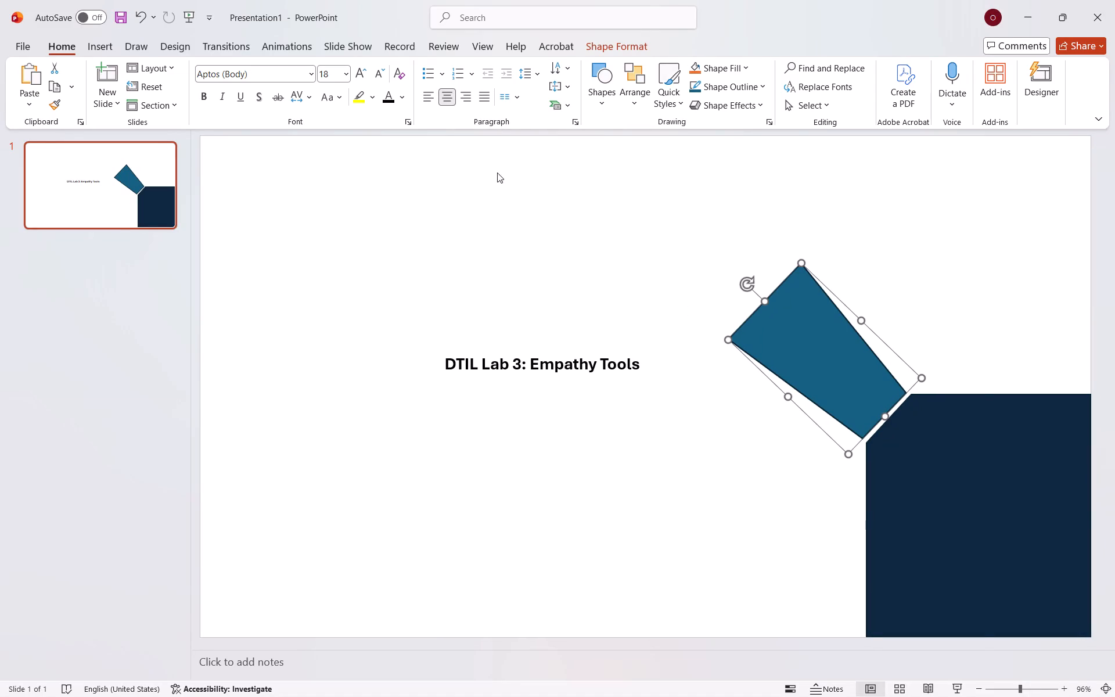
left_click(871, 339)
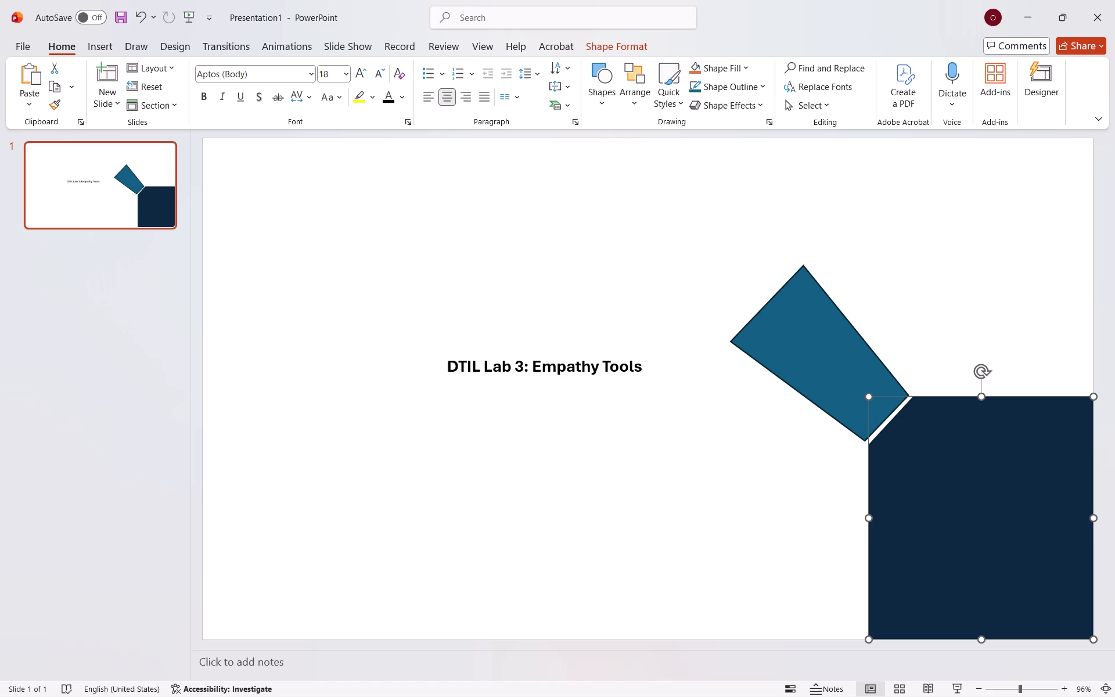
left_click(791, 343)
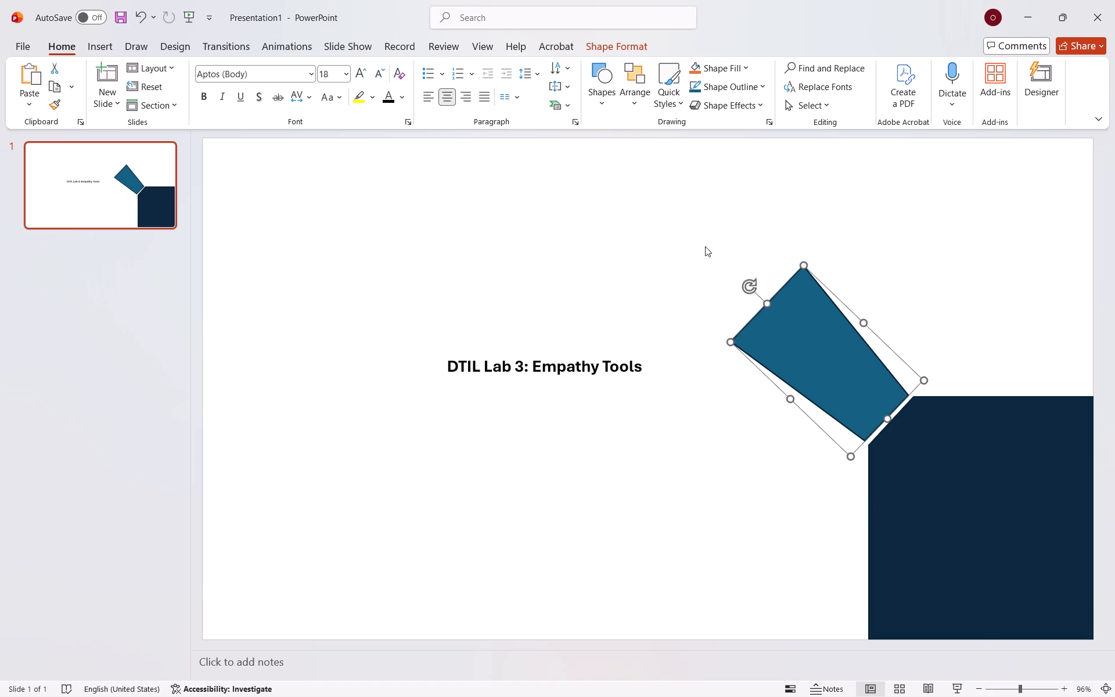
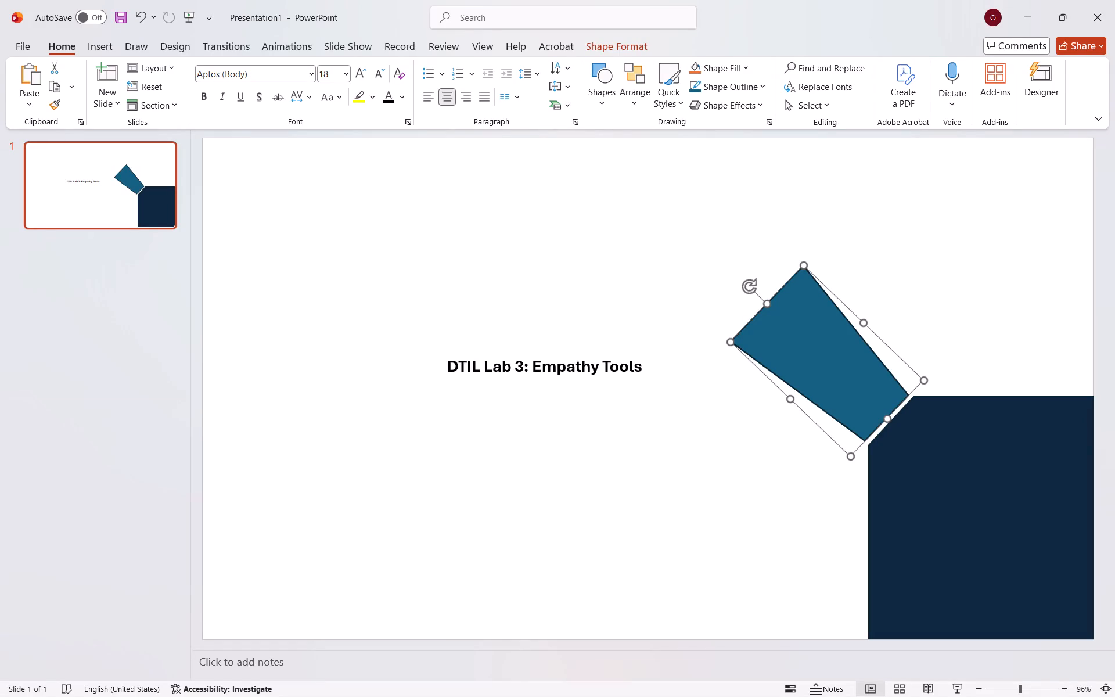
Resize the tilted trapezoid to about 2.51" by 1.61" so its narrow end fits the navy shape's cut corner.
left_click_drag(922, 382, 927, 374)
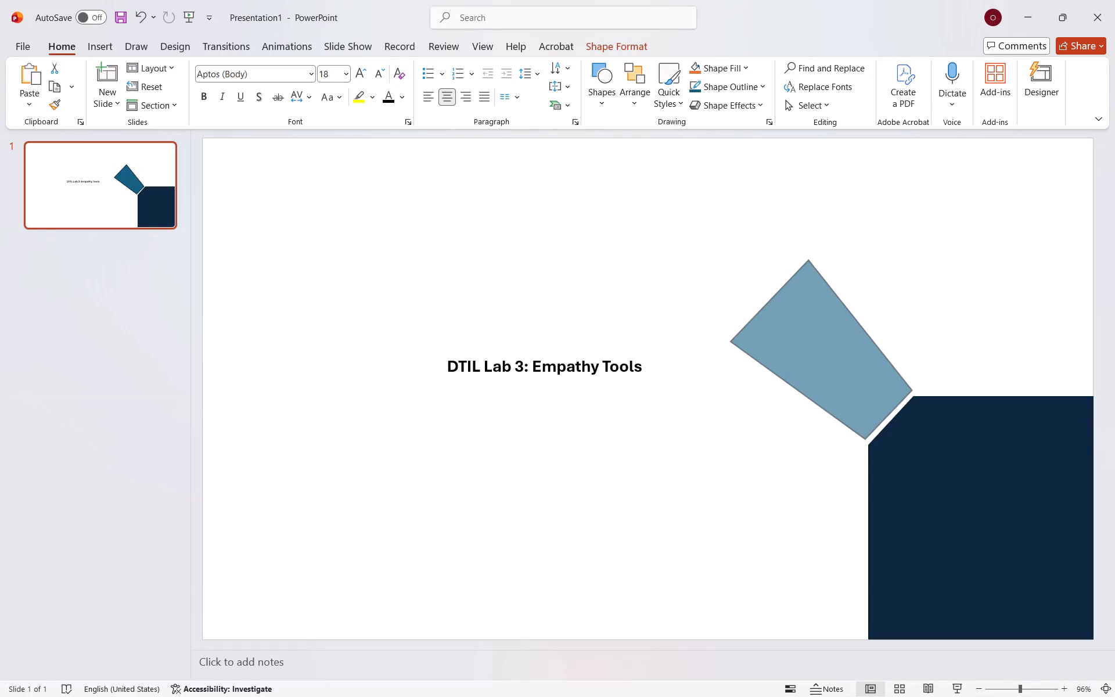
left_click_drag(927, 374, 926, 376)
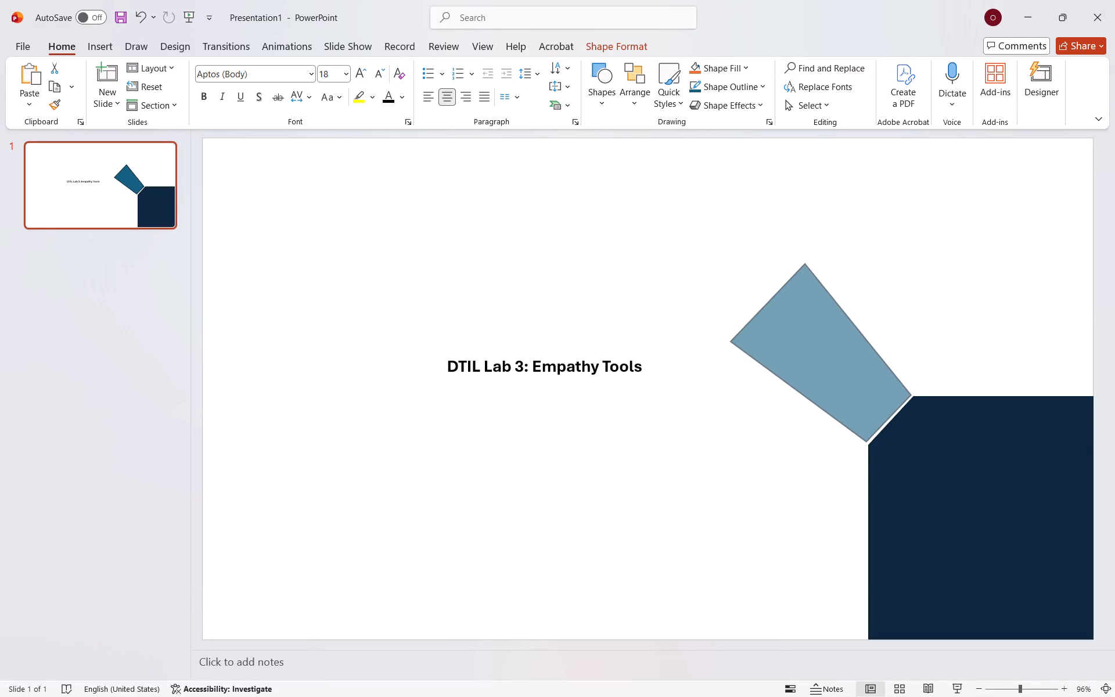
left_click_drag(926, 376, 926, 376)
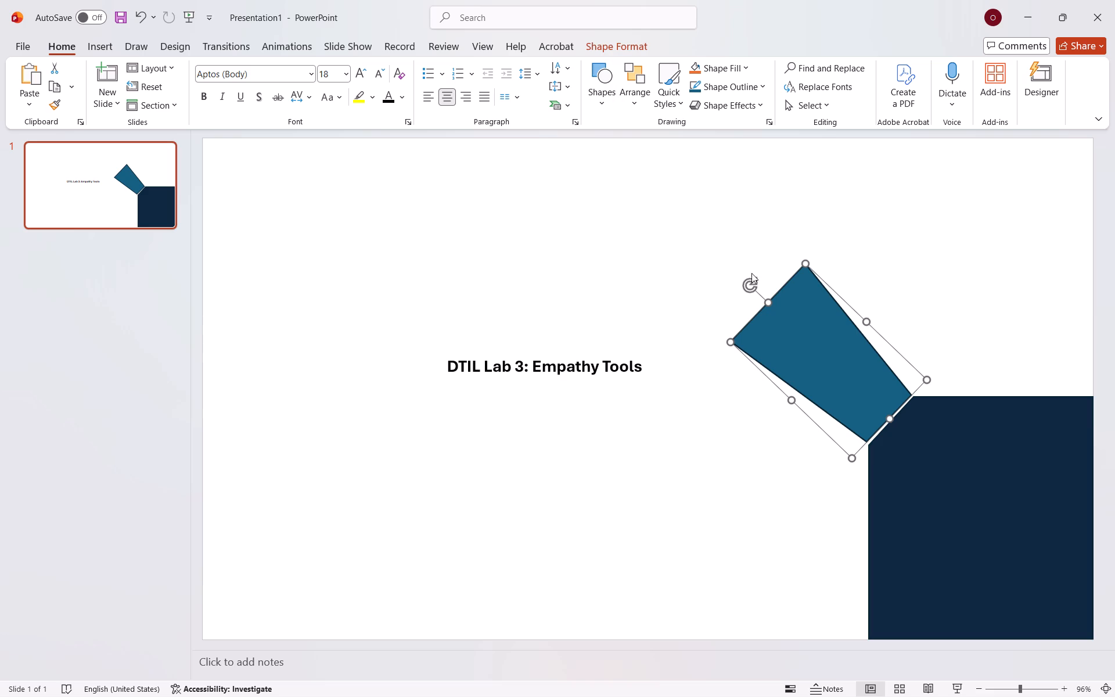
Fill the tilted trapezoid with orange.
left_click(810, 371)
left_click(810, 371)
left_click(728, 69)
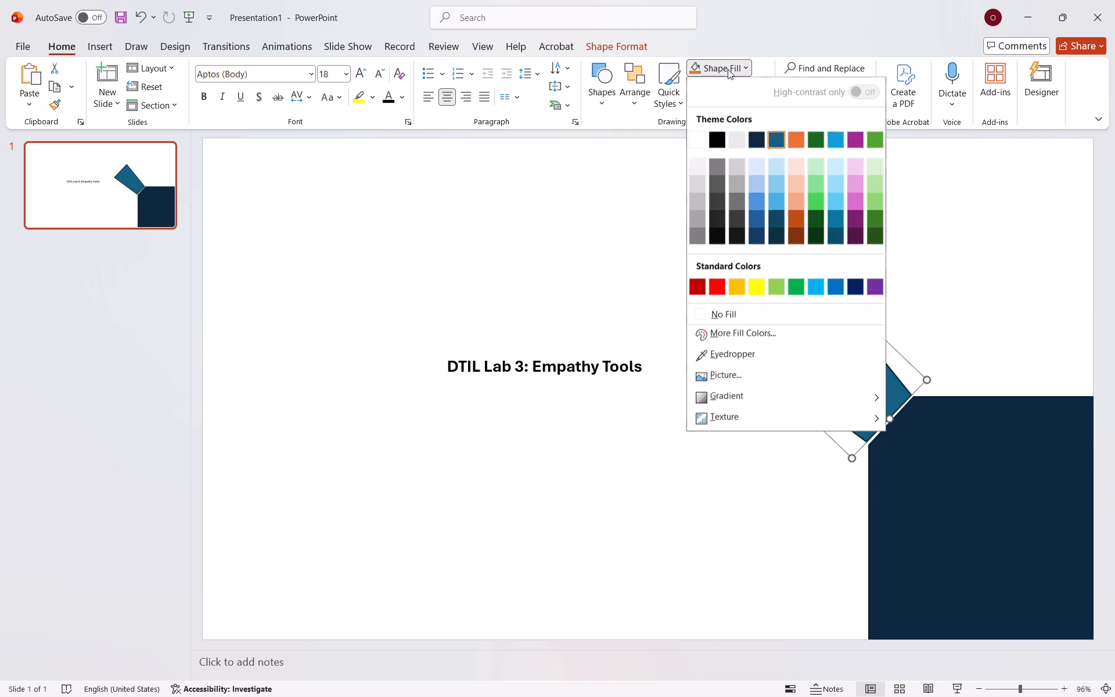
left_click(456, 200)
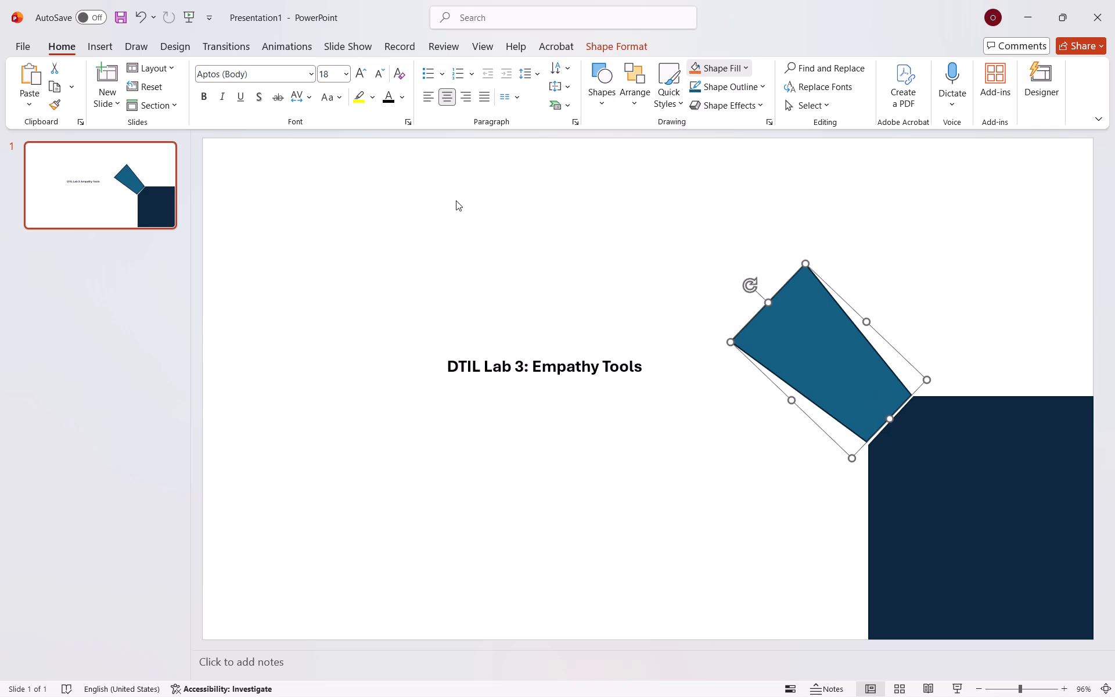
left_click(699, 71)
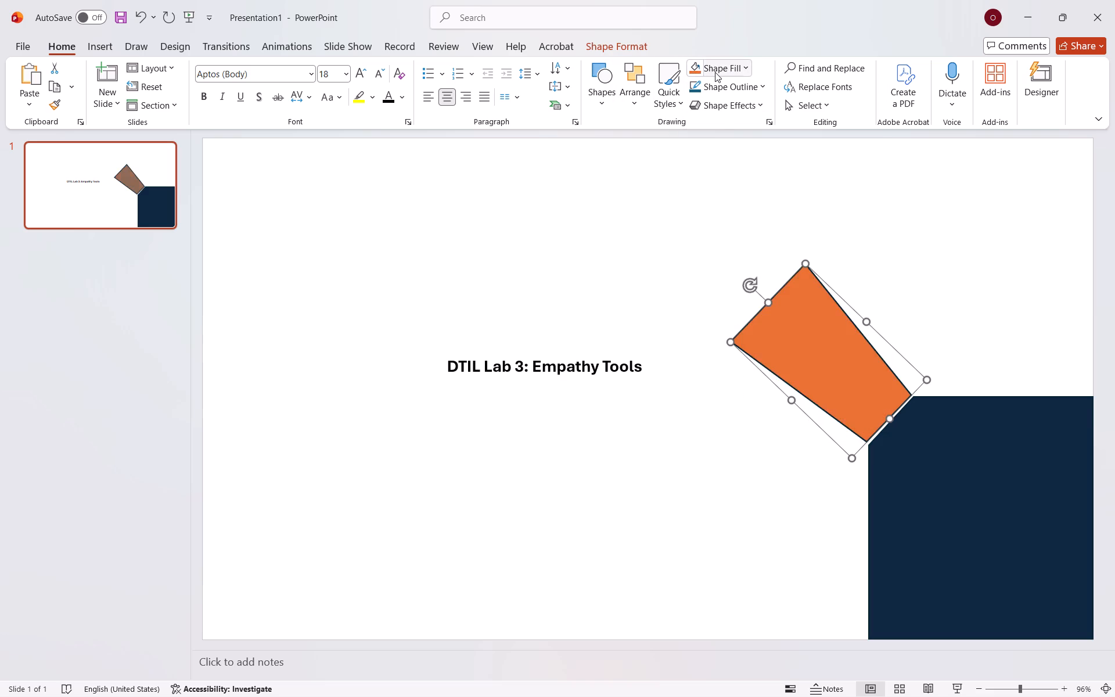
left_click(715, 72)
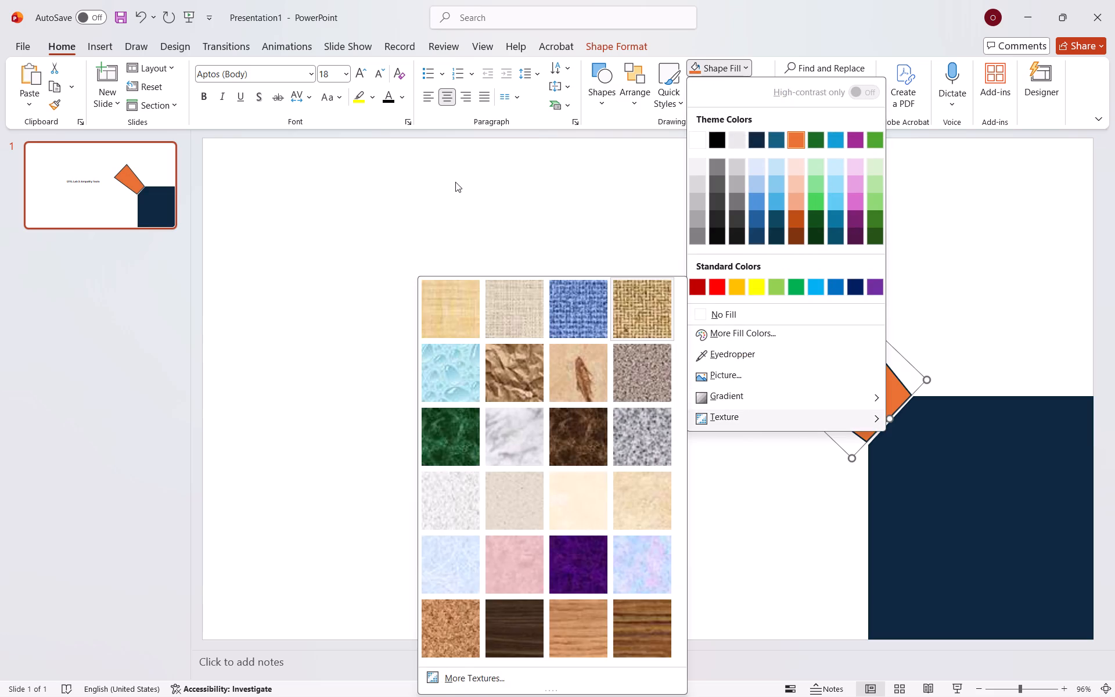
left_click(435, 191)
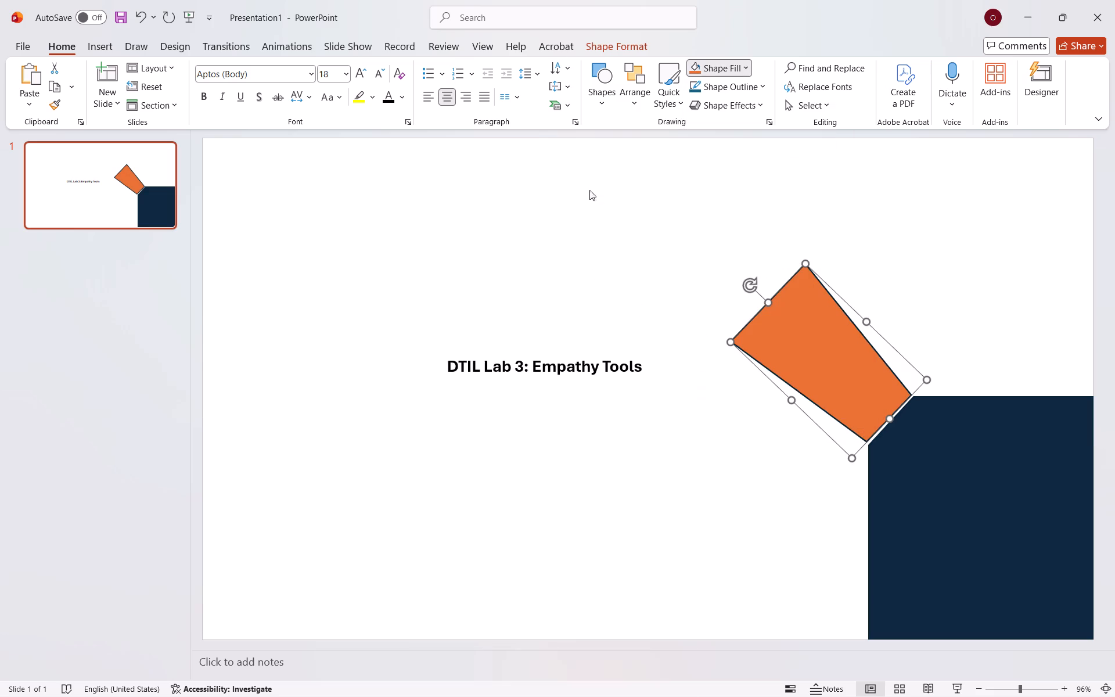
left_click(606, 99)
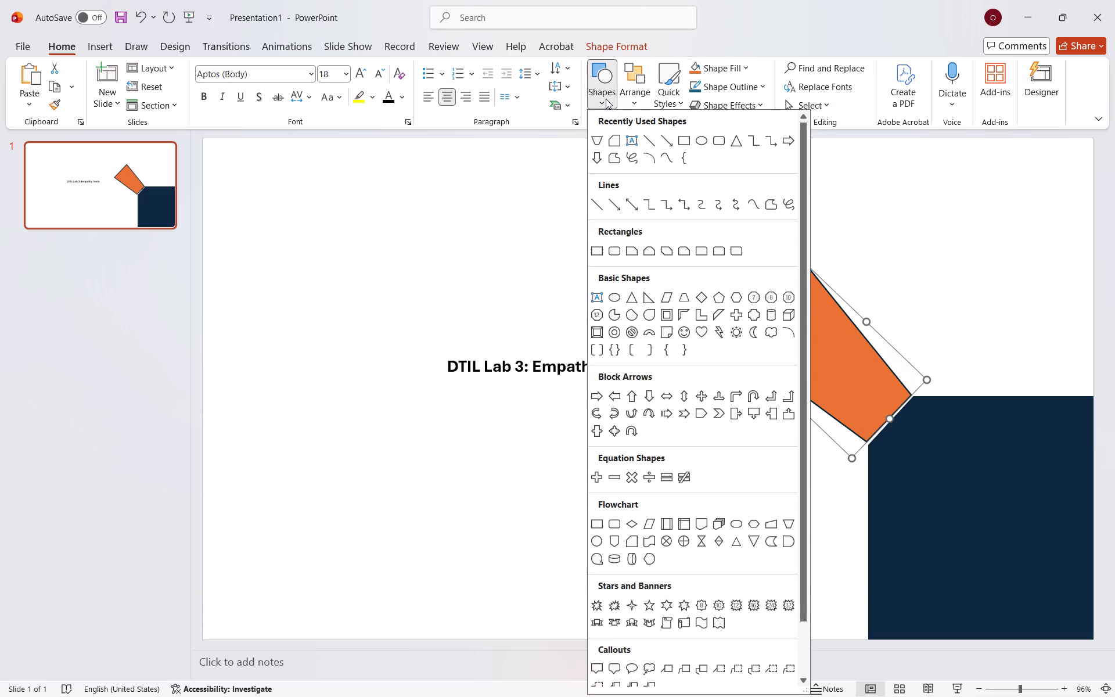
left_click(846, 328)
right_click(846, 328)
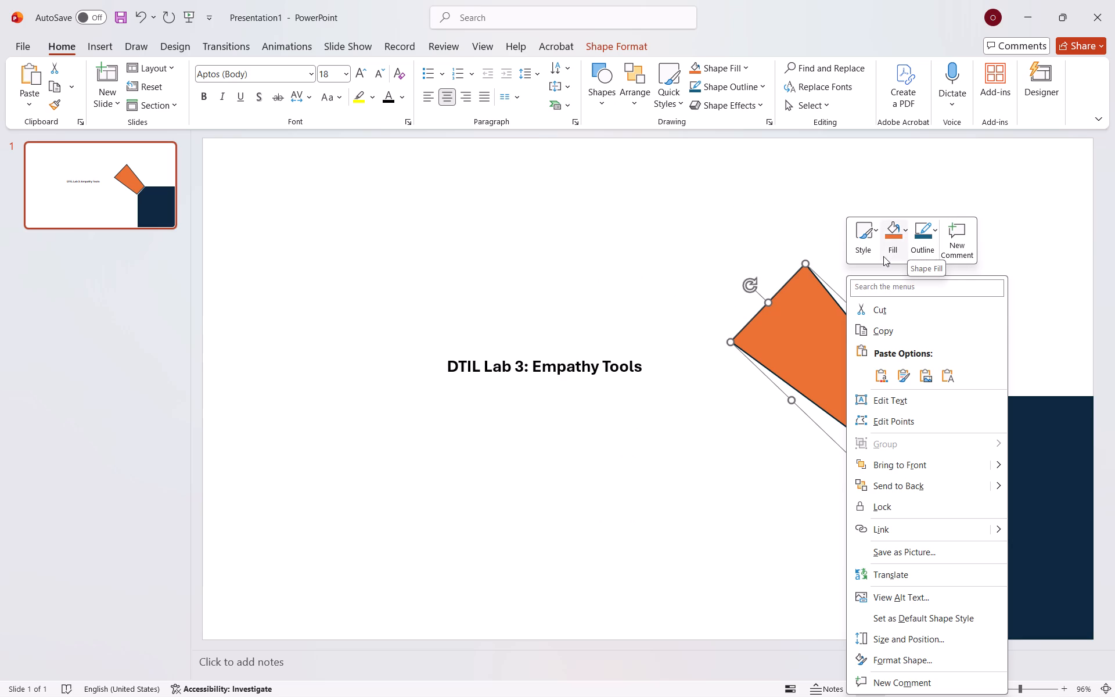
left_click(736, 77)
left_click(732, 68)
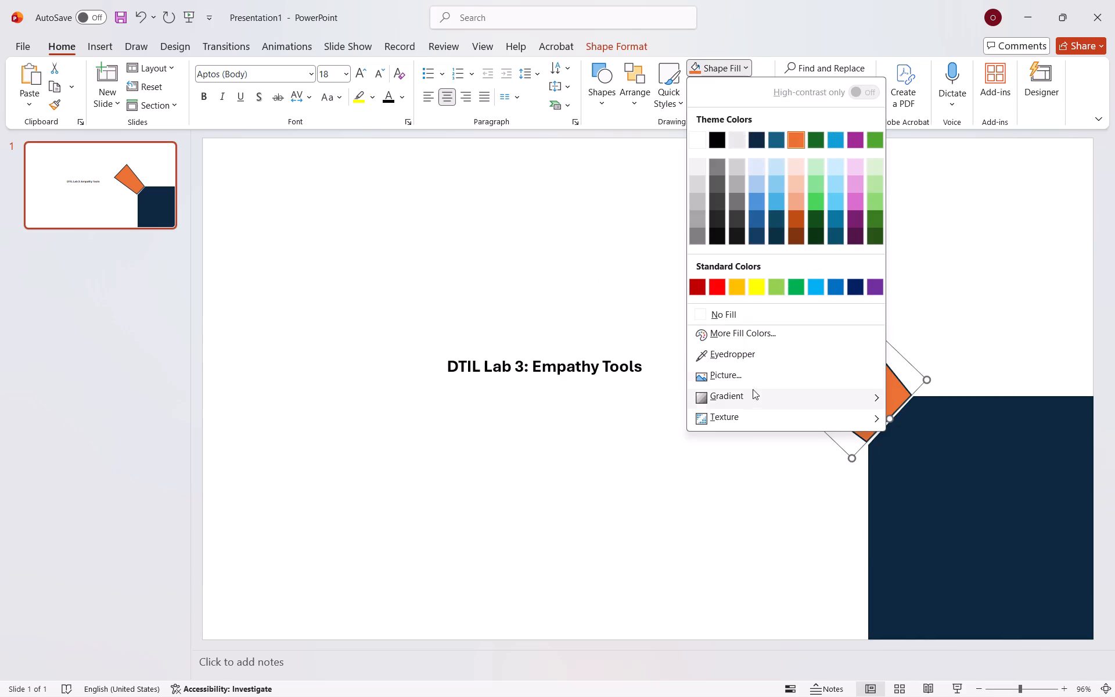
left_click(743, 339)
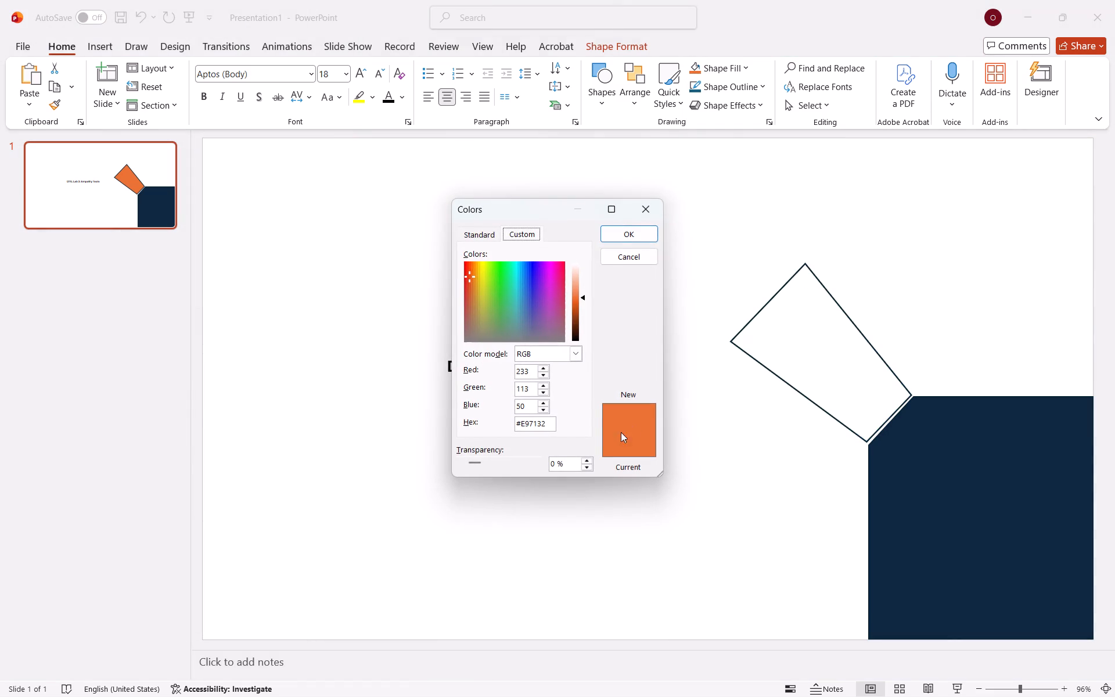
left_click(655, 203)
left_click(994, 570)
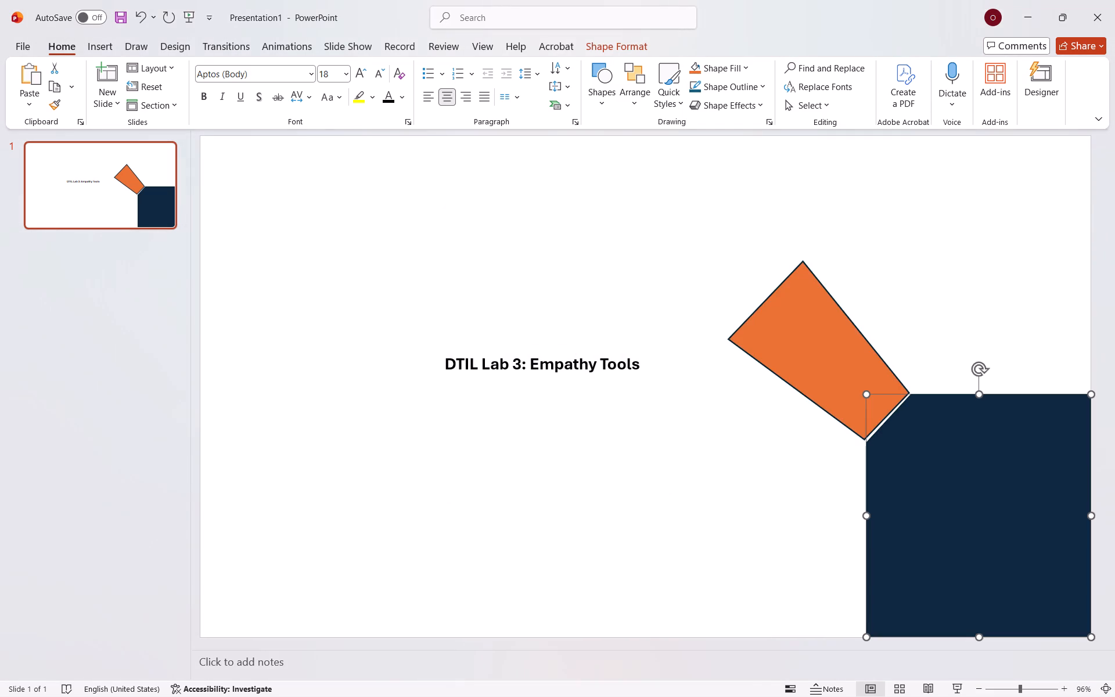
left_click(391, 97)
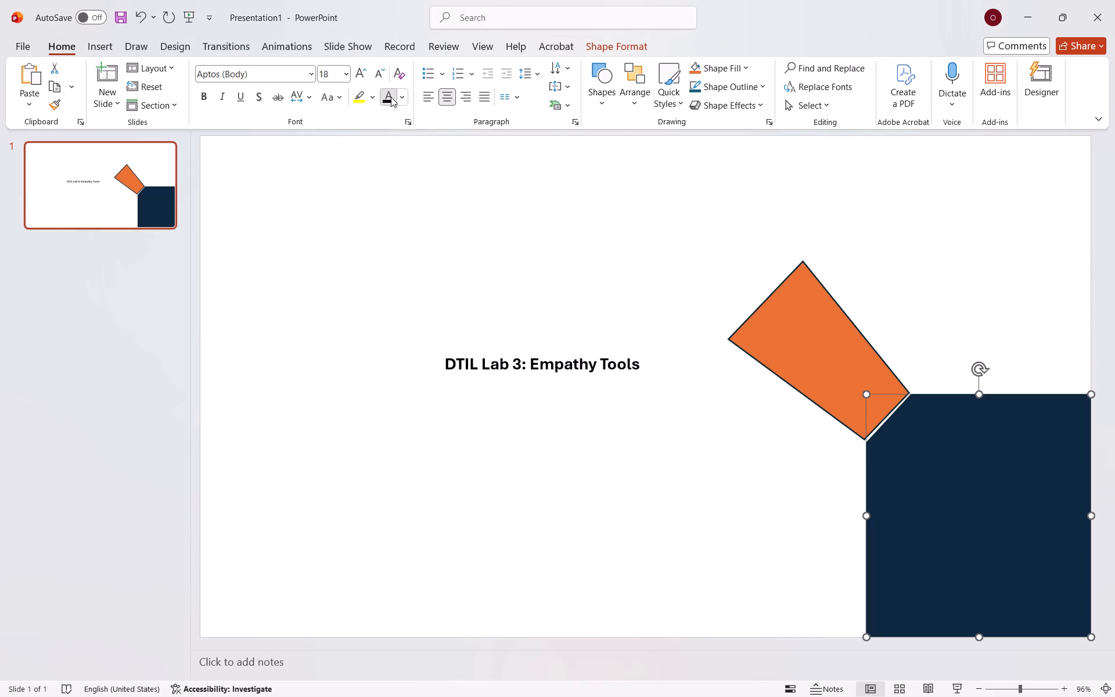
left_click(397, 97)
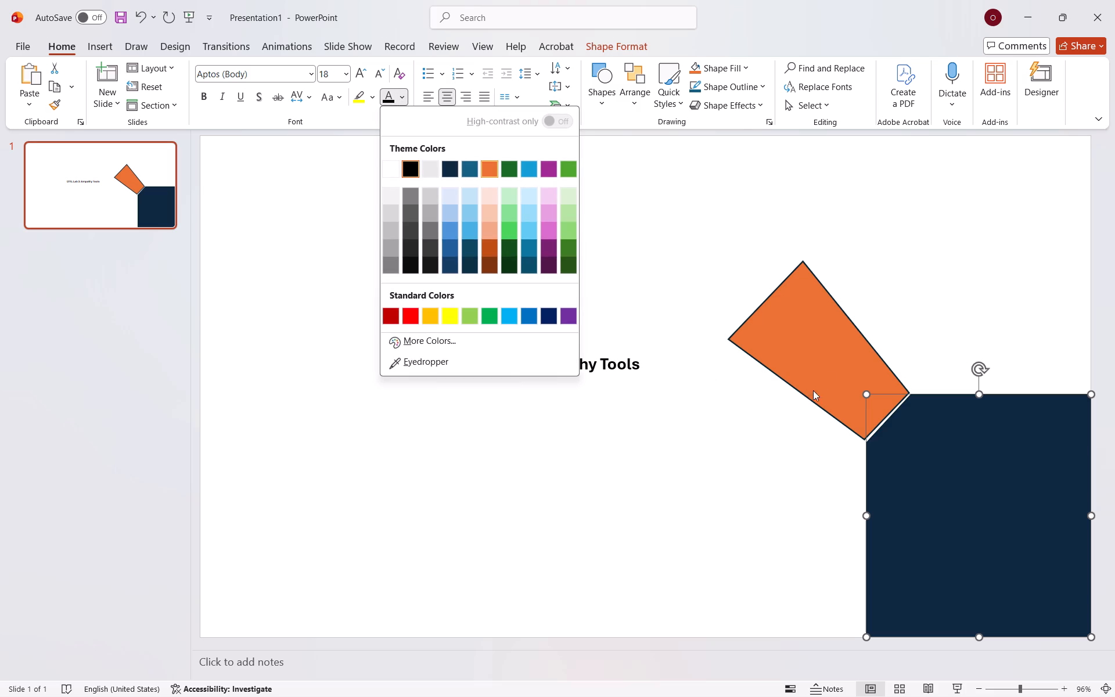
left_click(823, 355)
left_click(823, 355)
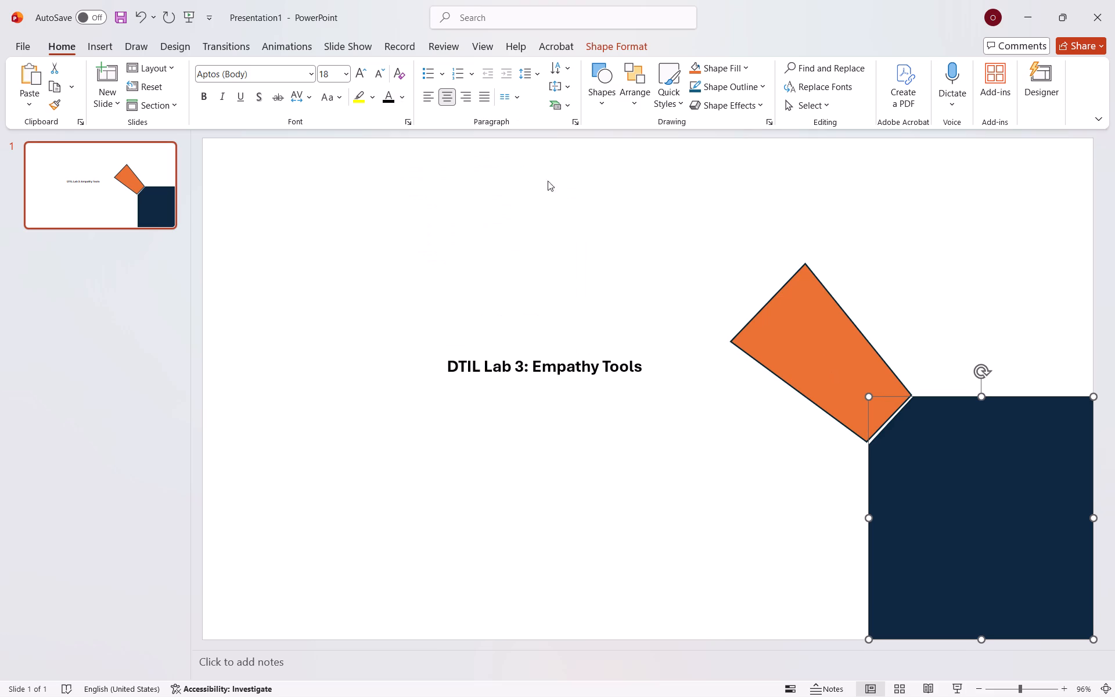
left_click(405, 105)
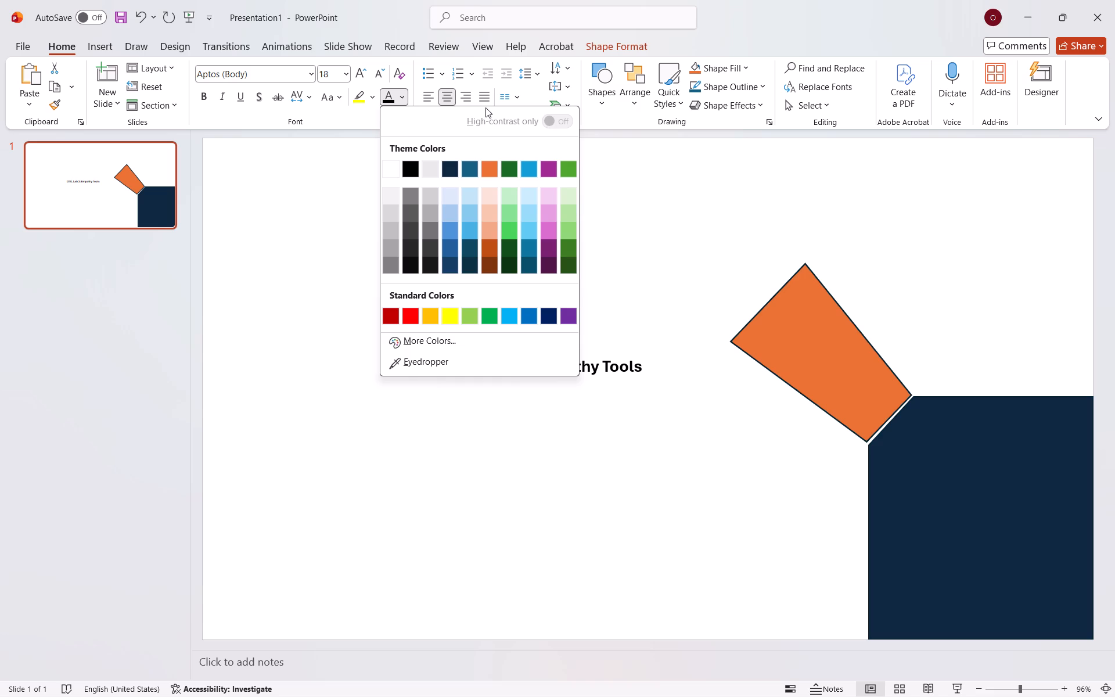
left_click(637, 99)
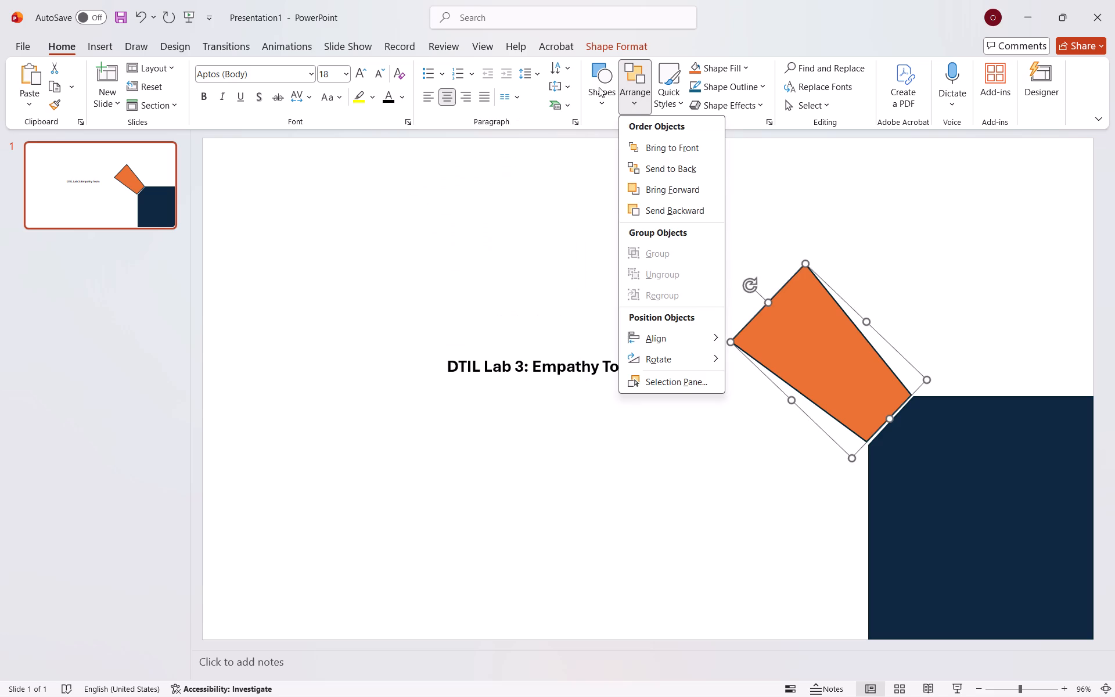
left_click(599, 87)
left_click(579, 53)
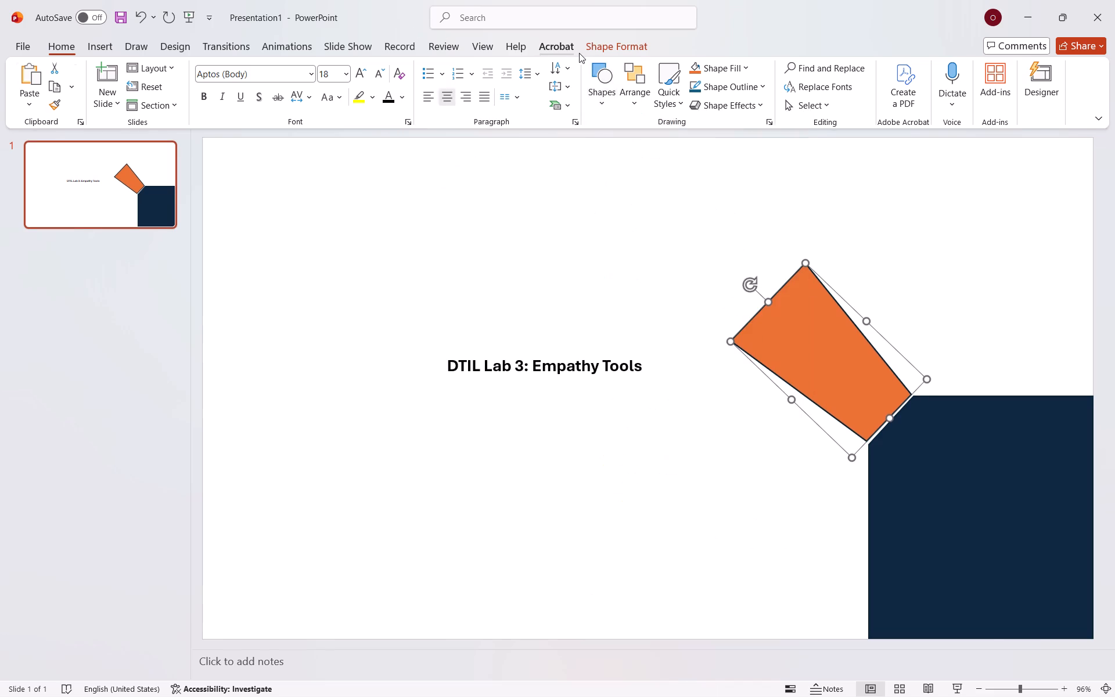
Apply the solid dark navy theme fill to the tilted trapezoid, matching the large cut-corner shape.
left_click(604, 50)
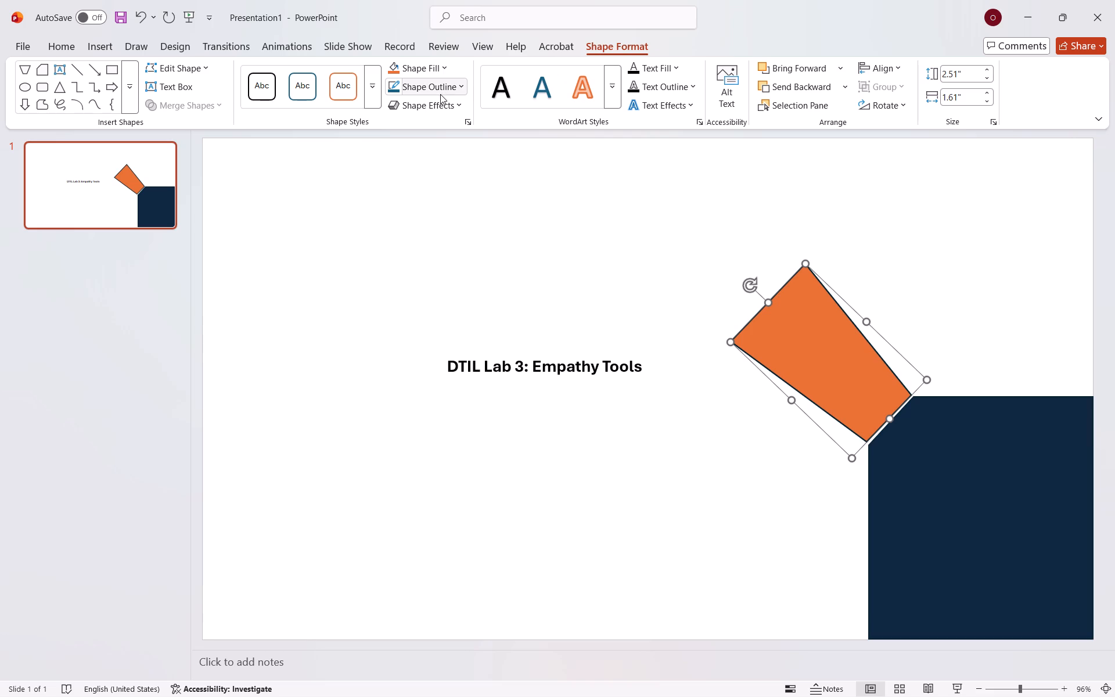
left_click(440, 67)
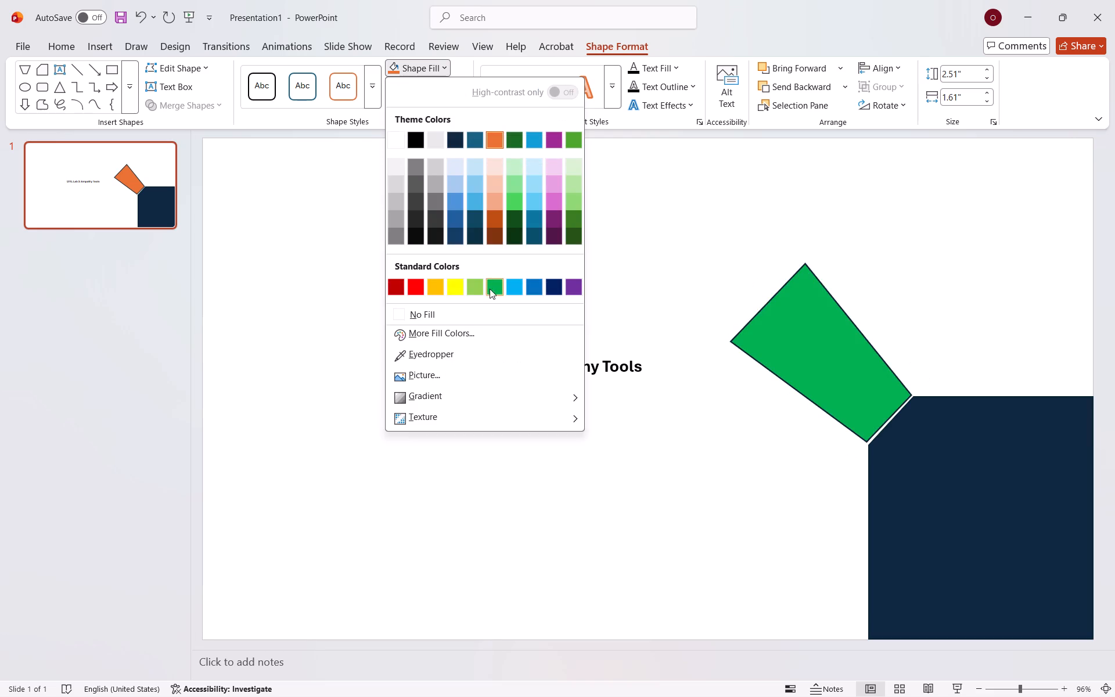
left_click(439, 64)
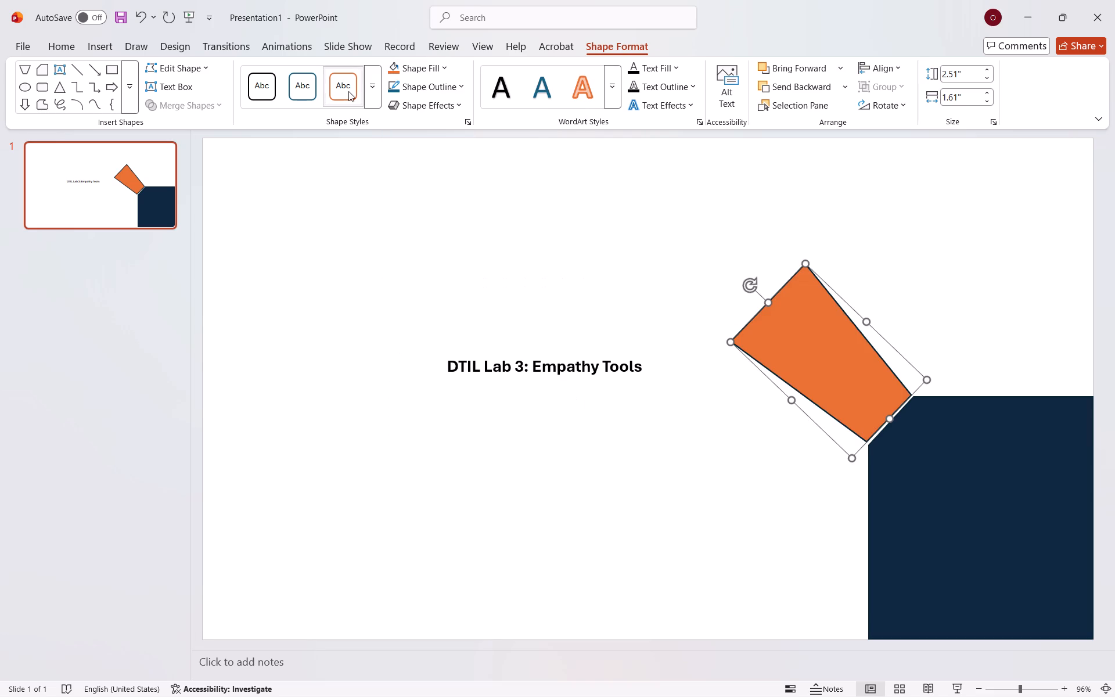
left_click(368, 92)
left_click(524, 565)
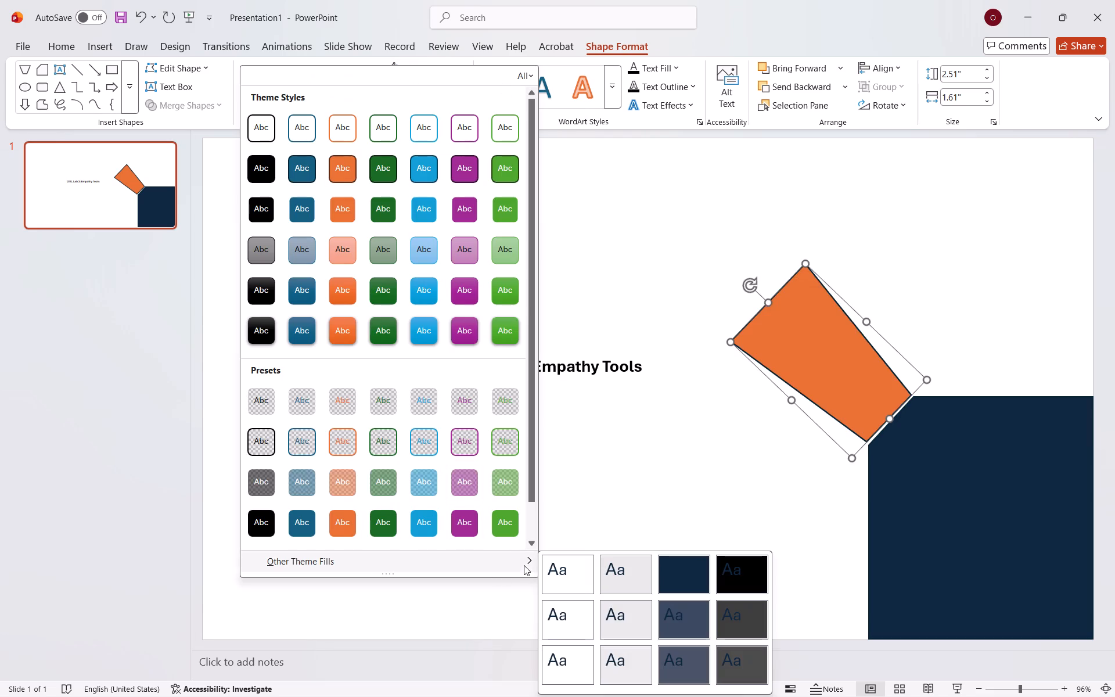
left_click(676, 576)
left_click(911, 294)
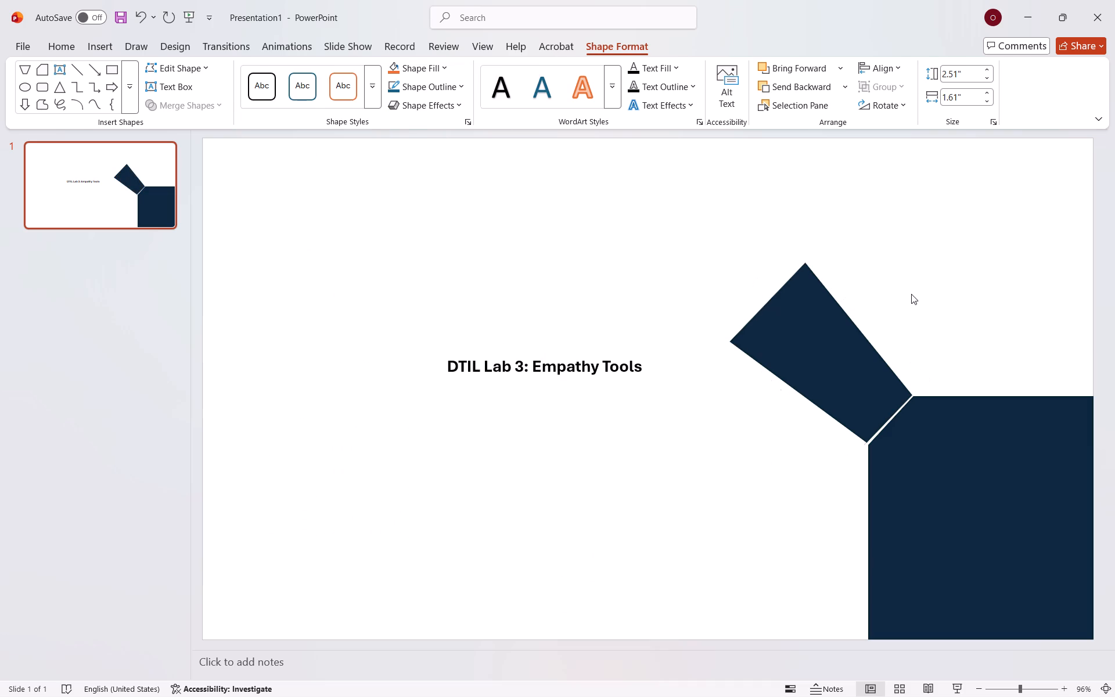
left_click(159, 51)
left_click(55, 42)
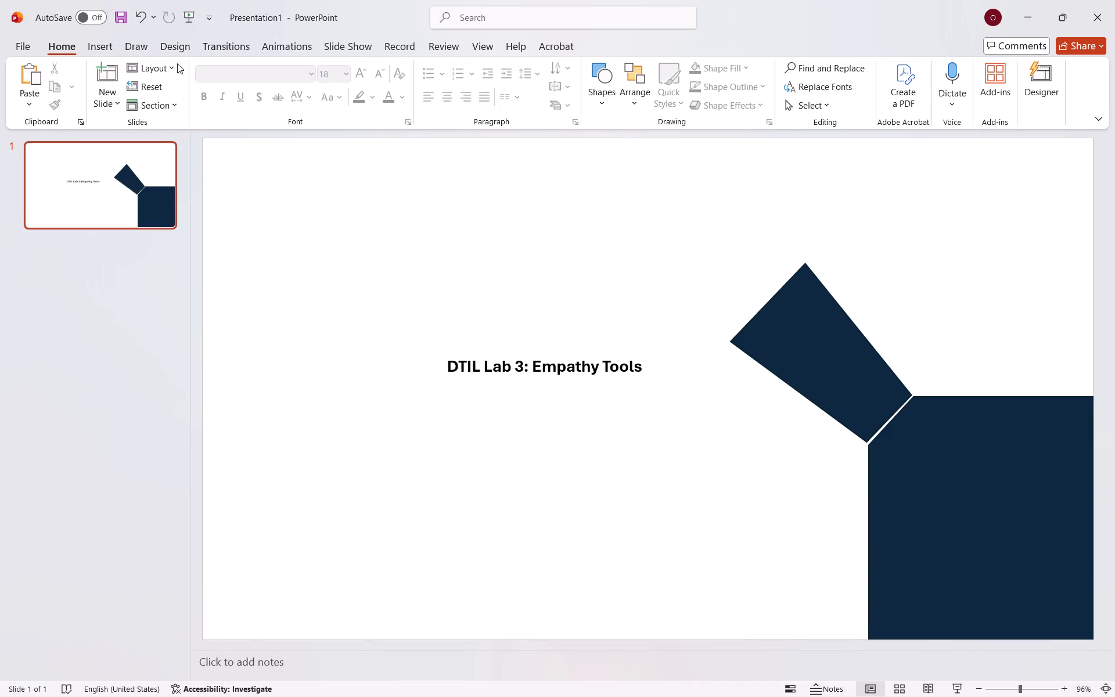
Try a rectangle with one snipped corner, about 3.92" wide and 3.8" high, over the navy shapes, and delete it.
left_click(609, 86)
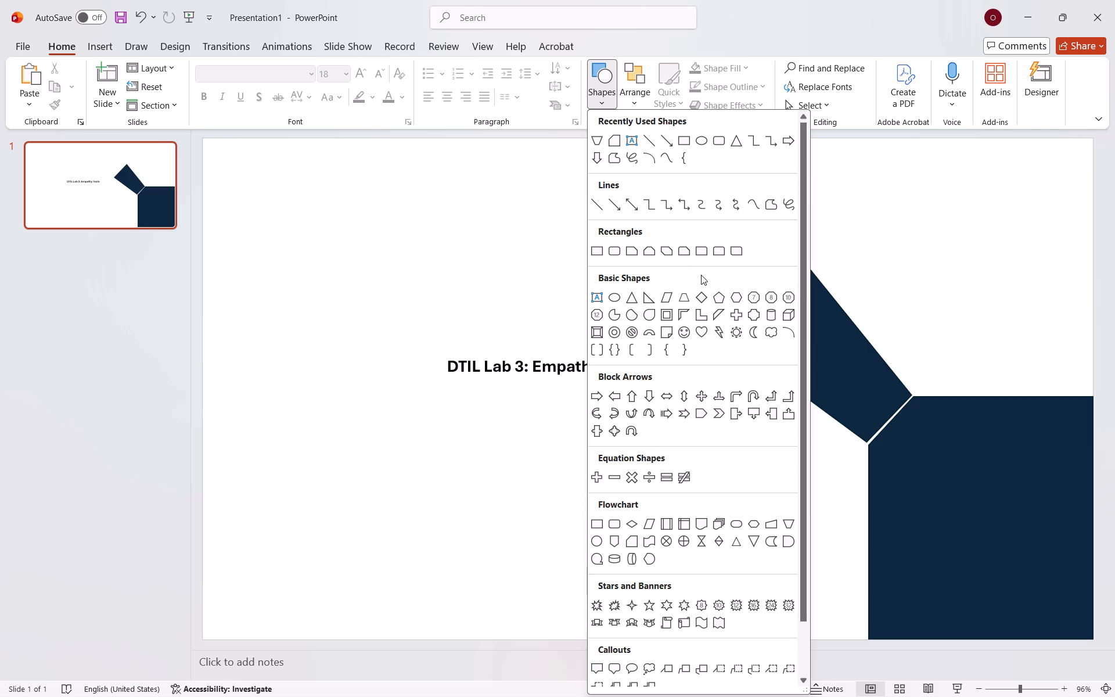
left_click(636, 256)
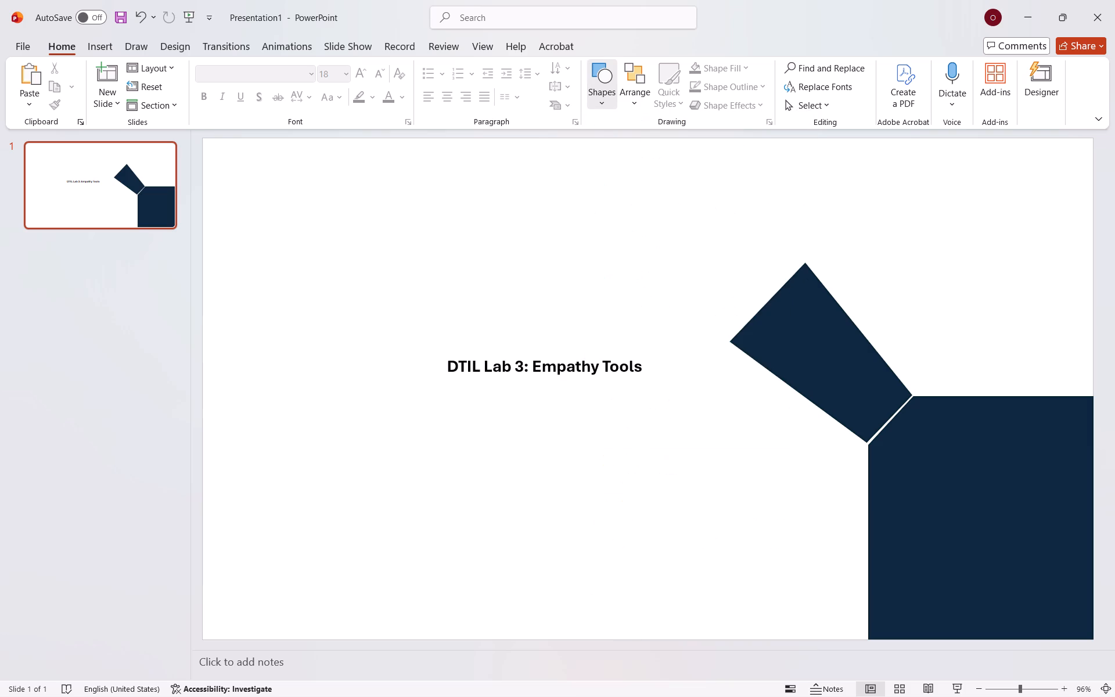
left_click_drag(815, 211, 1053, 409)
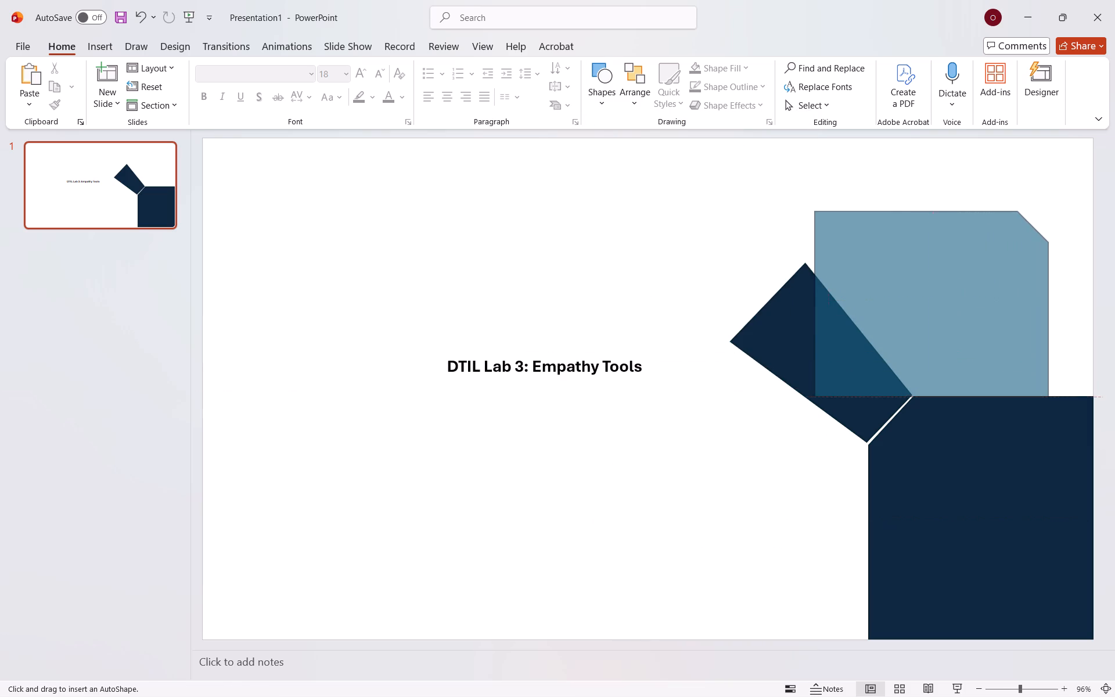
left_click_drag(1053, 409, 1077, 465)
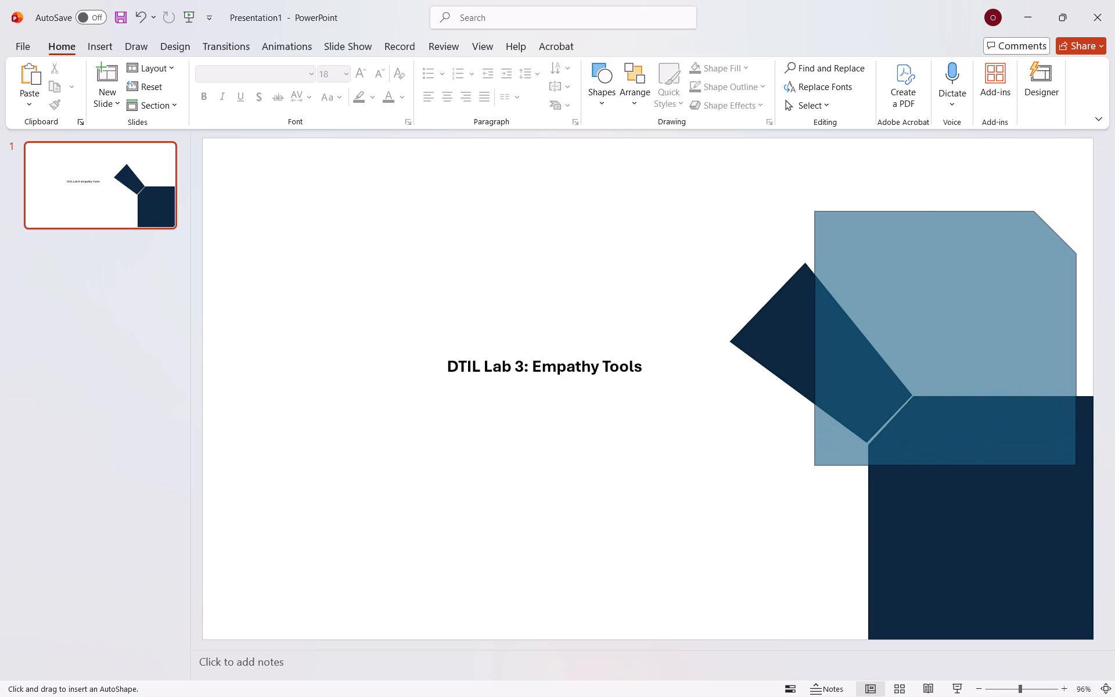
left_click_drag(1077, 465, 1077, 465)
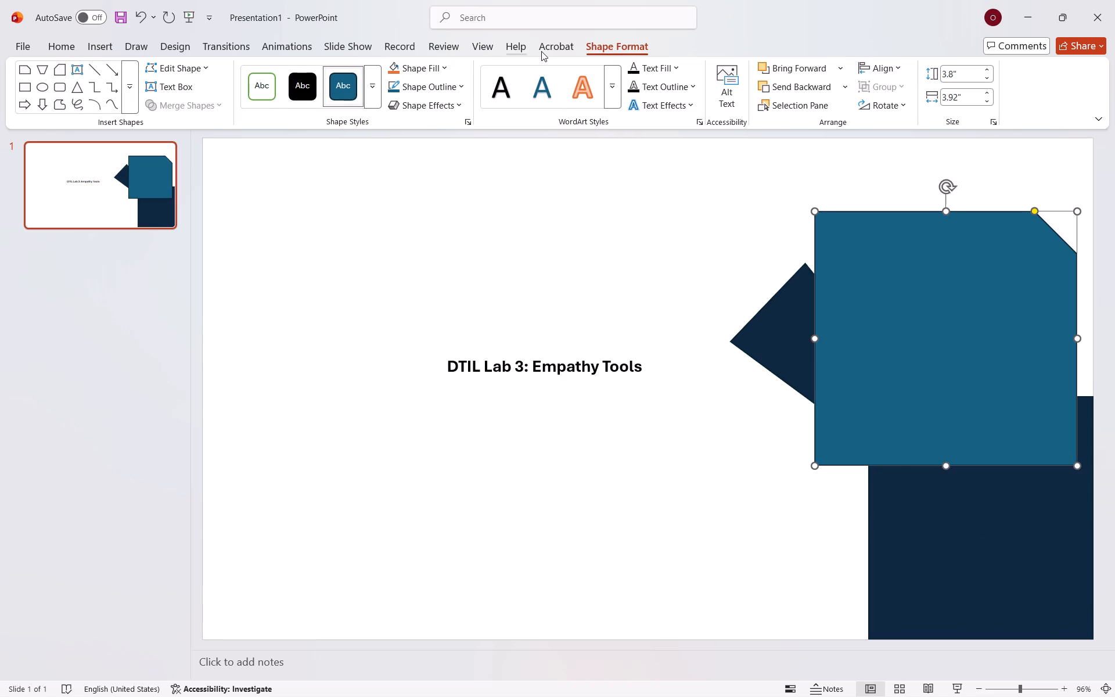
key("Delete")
Draw a card shape with a cut upper-left corner, about 1.84" wide and 1.93" high, just above the title text.
left_click(608, 96)
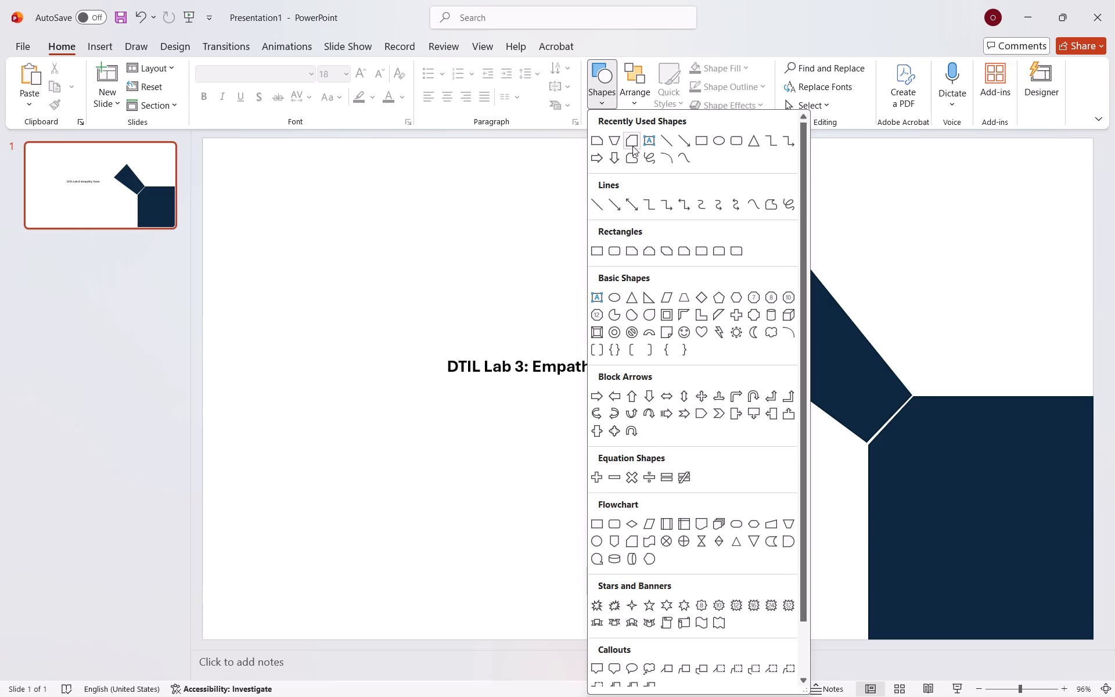
left_click(632, 145)
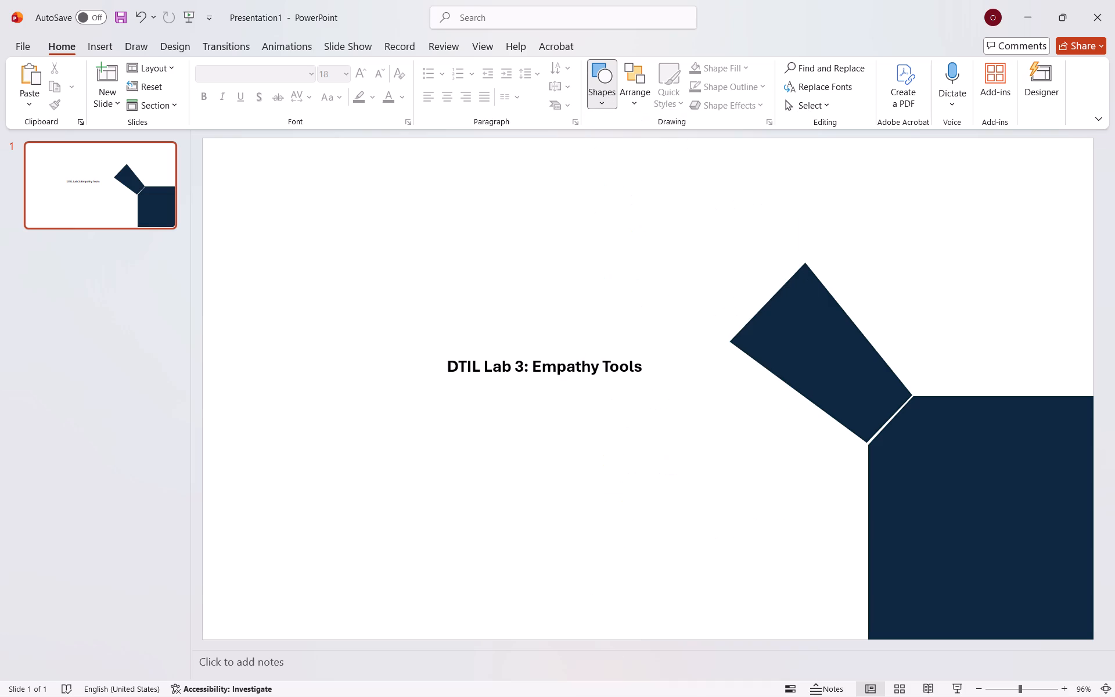
left_click_drag(574, 224, 673, 286)
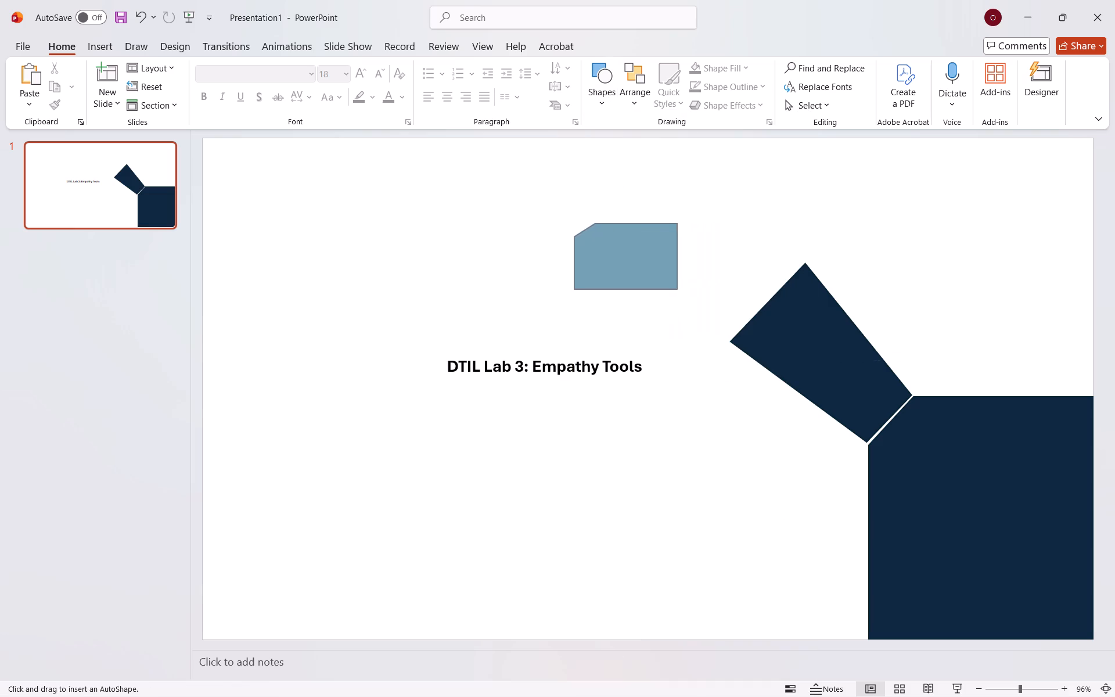
left_click_drag(673, 286, 697, 353)
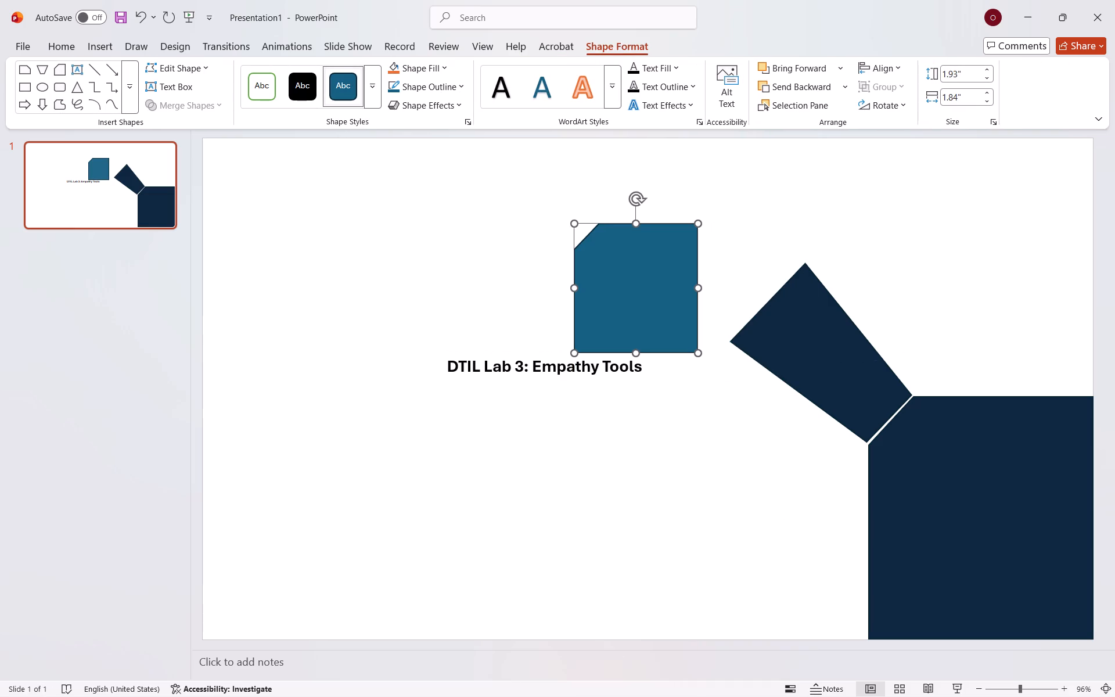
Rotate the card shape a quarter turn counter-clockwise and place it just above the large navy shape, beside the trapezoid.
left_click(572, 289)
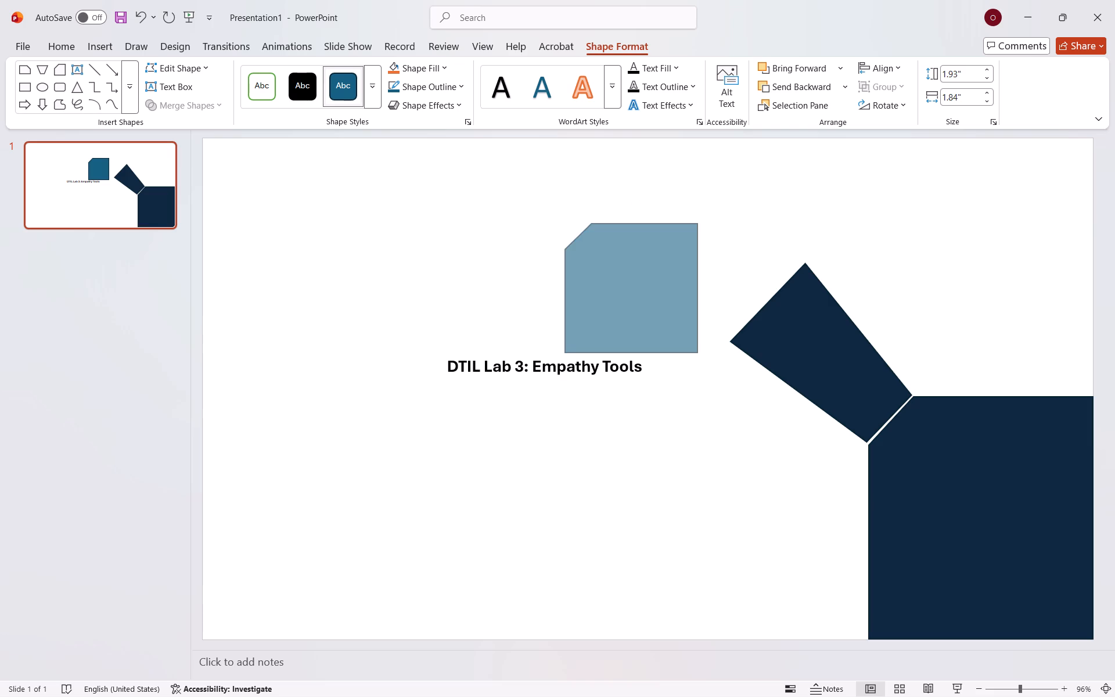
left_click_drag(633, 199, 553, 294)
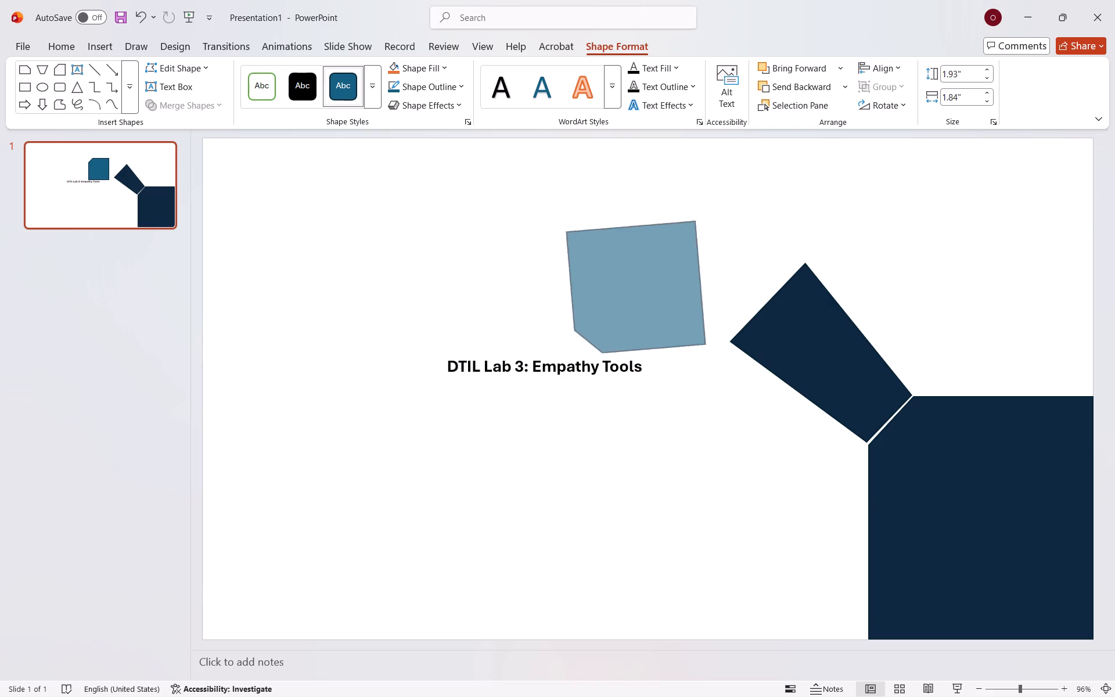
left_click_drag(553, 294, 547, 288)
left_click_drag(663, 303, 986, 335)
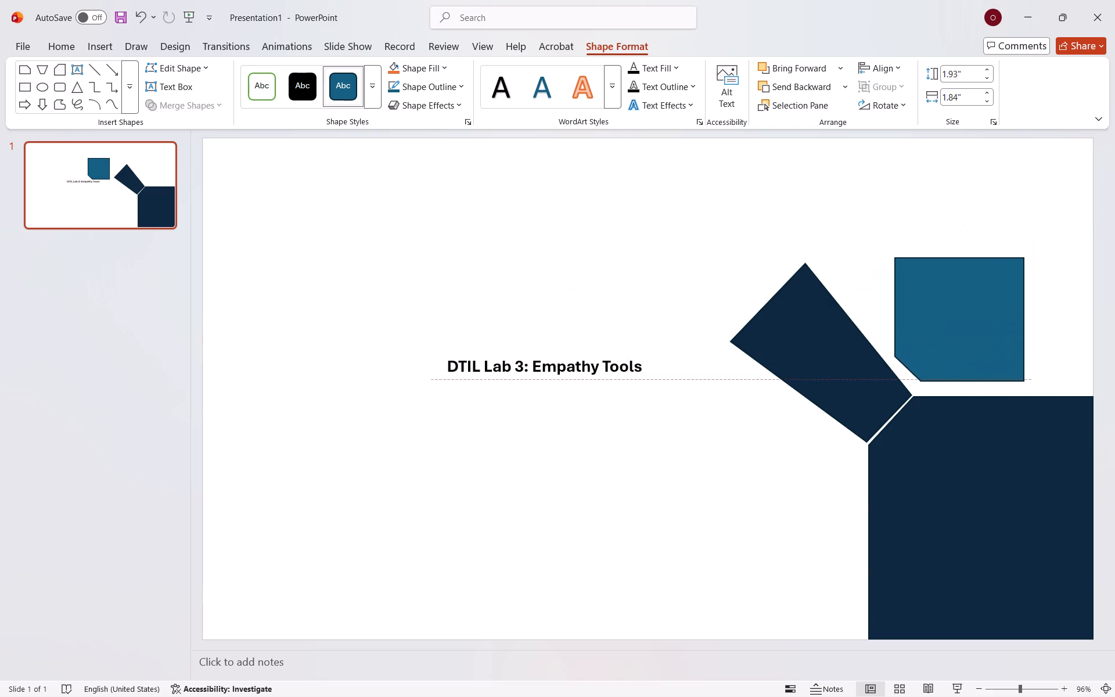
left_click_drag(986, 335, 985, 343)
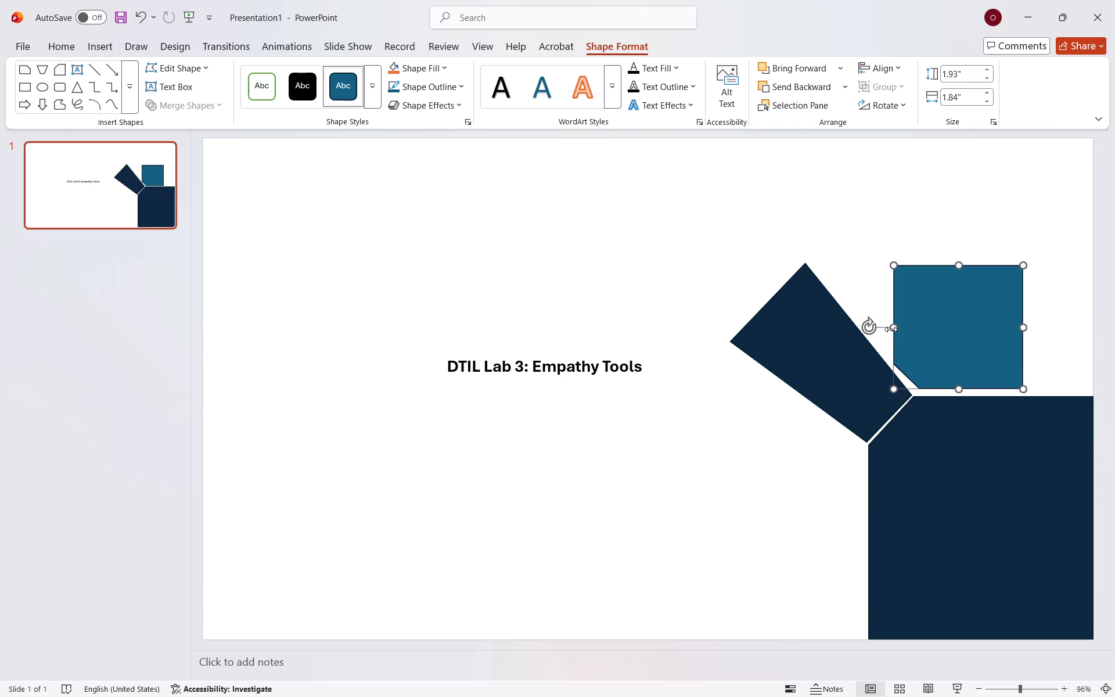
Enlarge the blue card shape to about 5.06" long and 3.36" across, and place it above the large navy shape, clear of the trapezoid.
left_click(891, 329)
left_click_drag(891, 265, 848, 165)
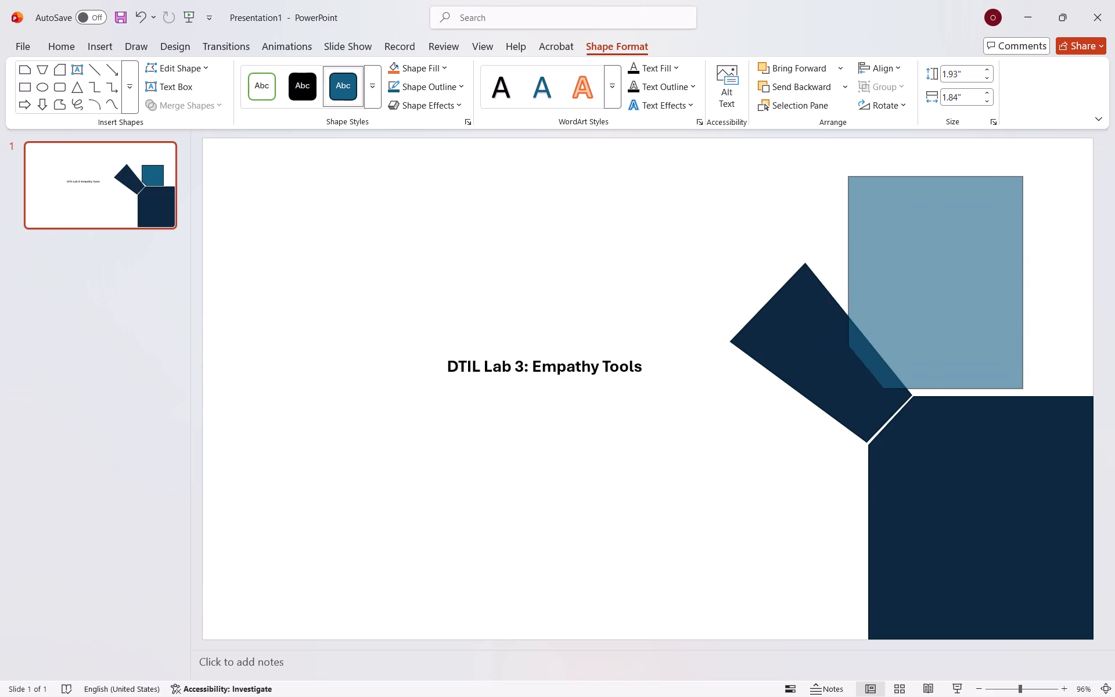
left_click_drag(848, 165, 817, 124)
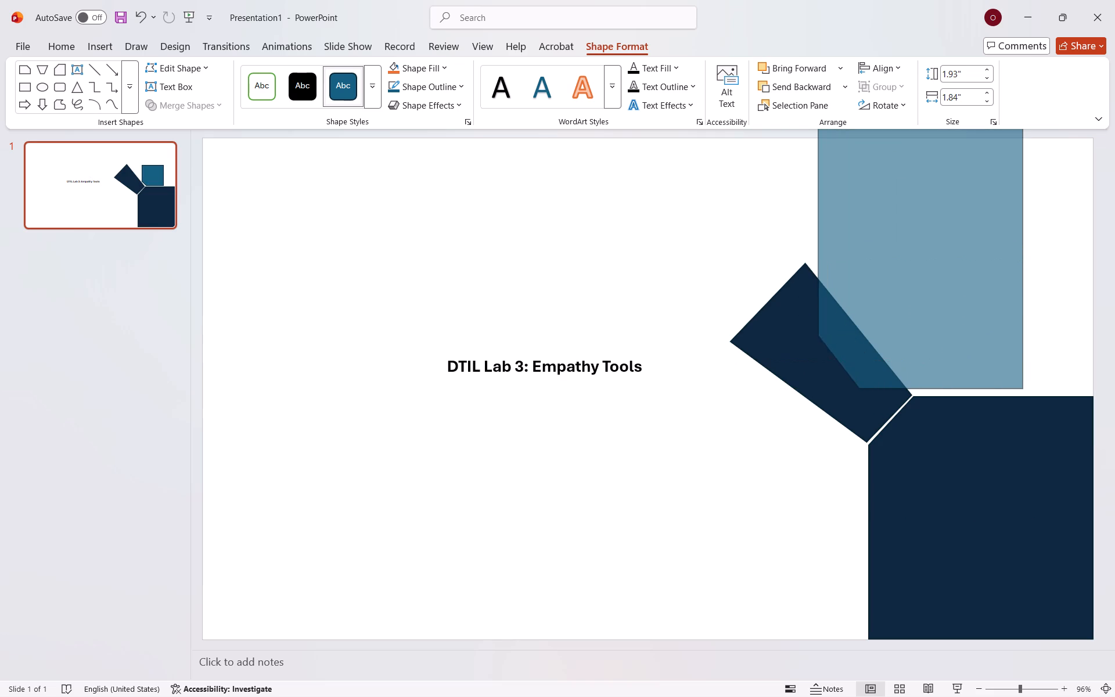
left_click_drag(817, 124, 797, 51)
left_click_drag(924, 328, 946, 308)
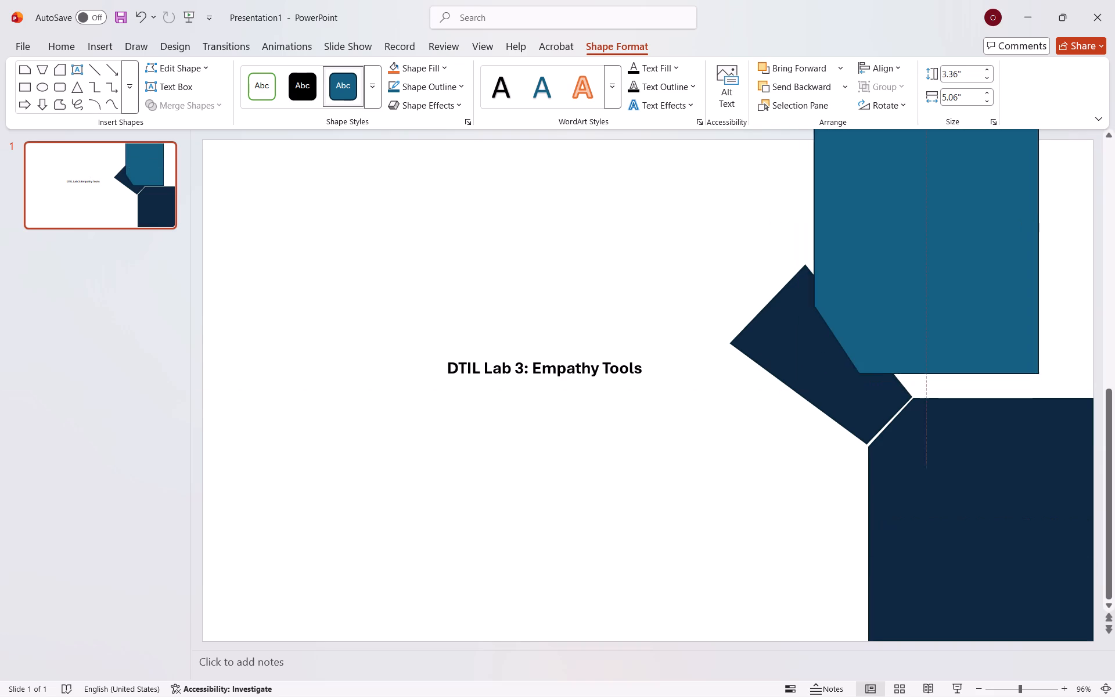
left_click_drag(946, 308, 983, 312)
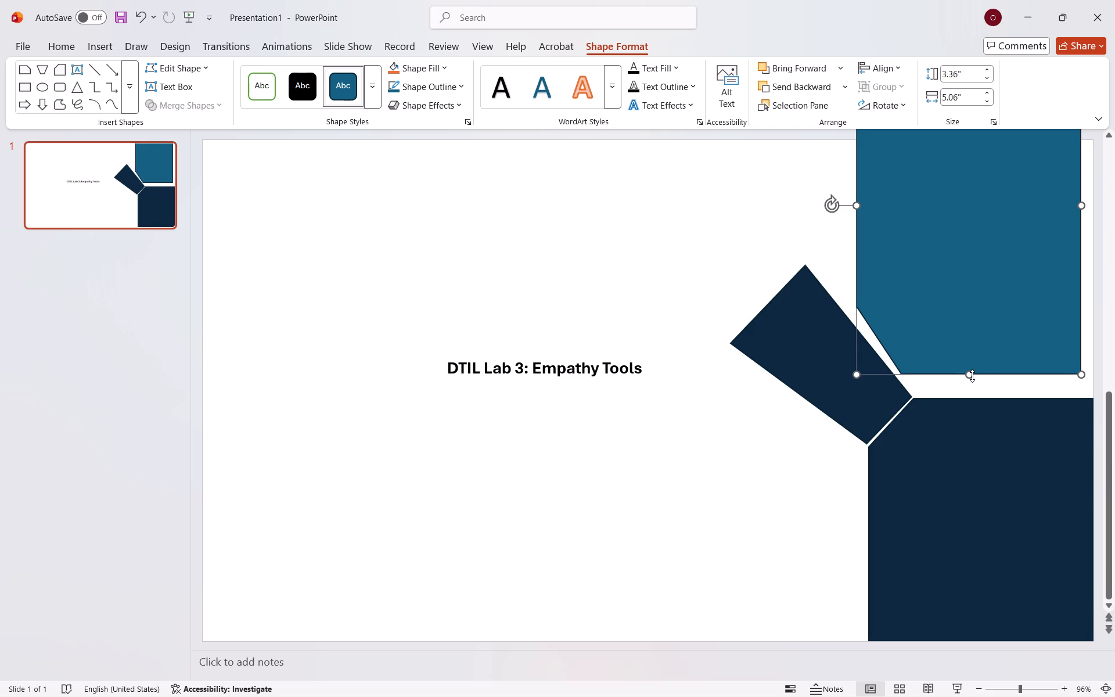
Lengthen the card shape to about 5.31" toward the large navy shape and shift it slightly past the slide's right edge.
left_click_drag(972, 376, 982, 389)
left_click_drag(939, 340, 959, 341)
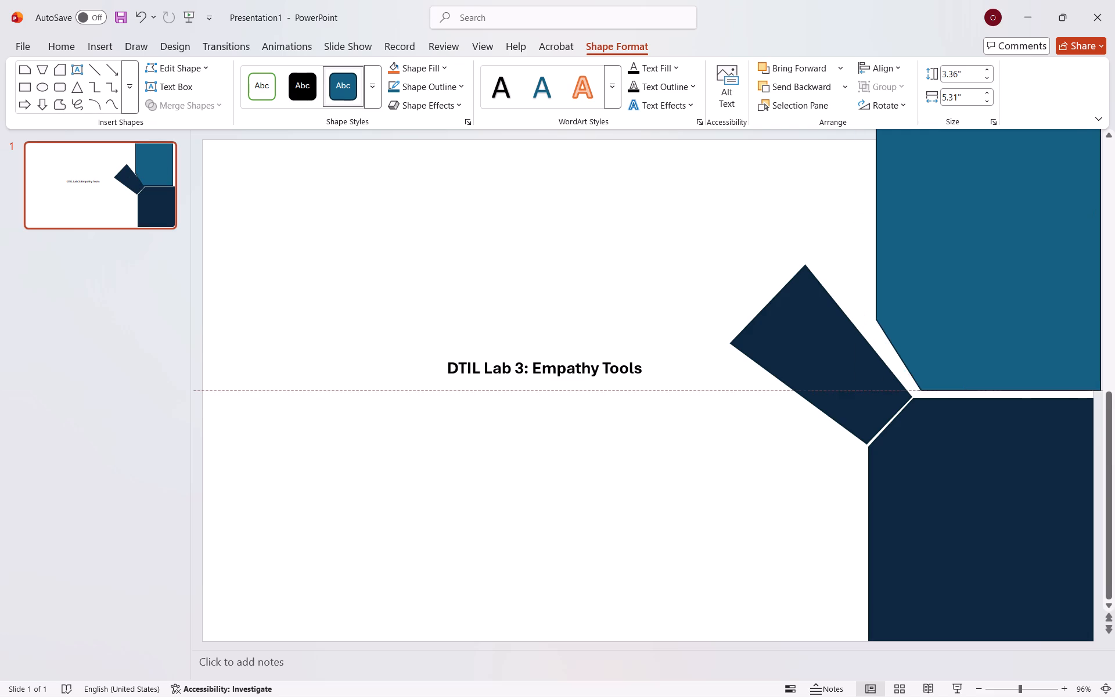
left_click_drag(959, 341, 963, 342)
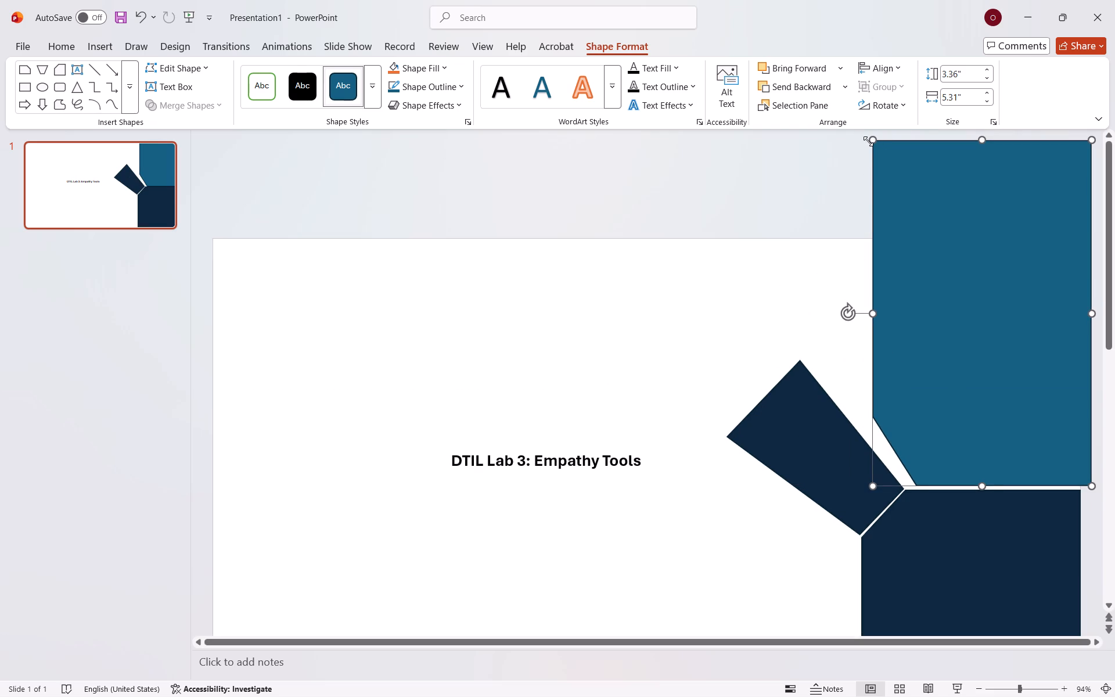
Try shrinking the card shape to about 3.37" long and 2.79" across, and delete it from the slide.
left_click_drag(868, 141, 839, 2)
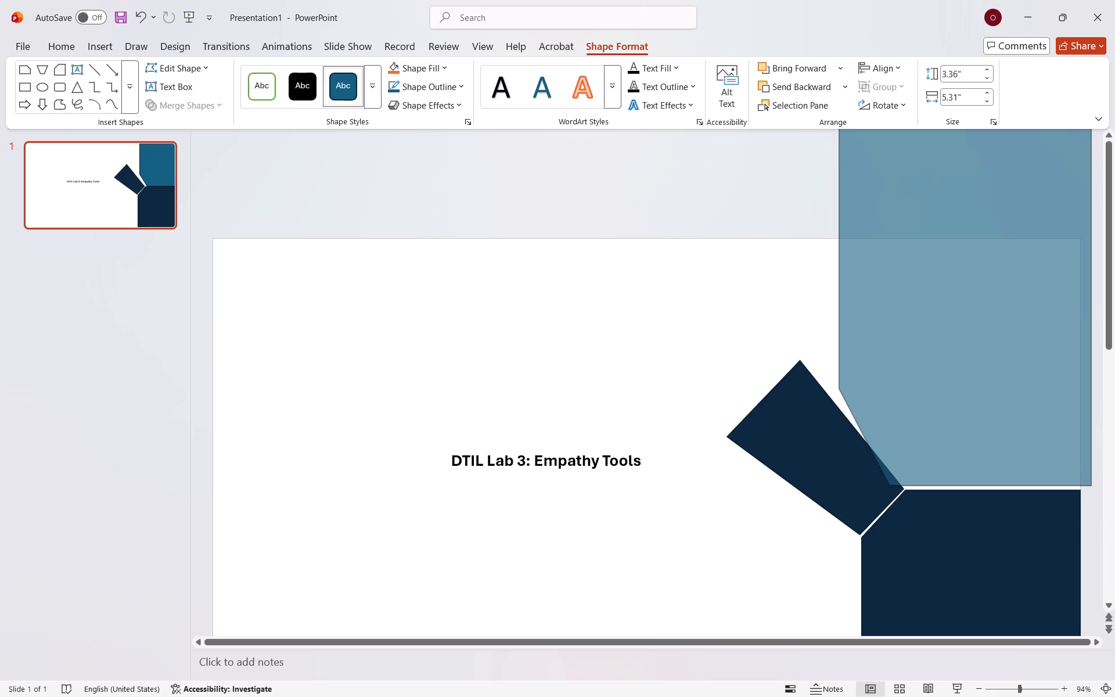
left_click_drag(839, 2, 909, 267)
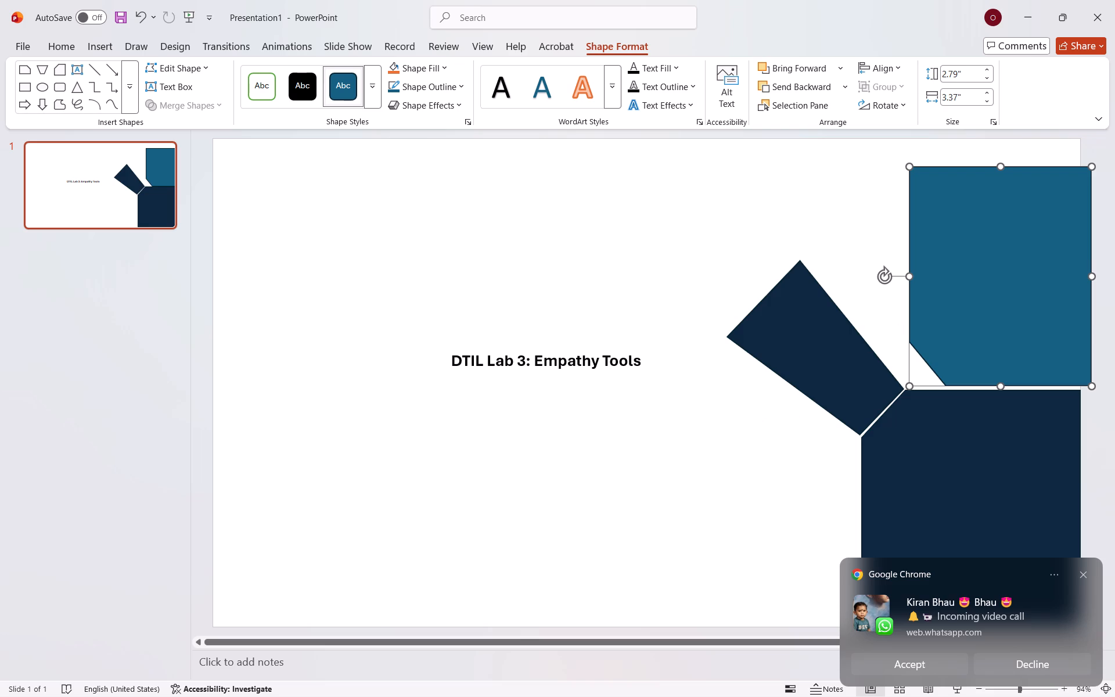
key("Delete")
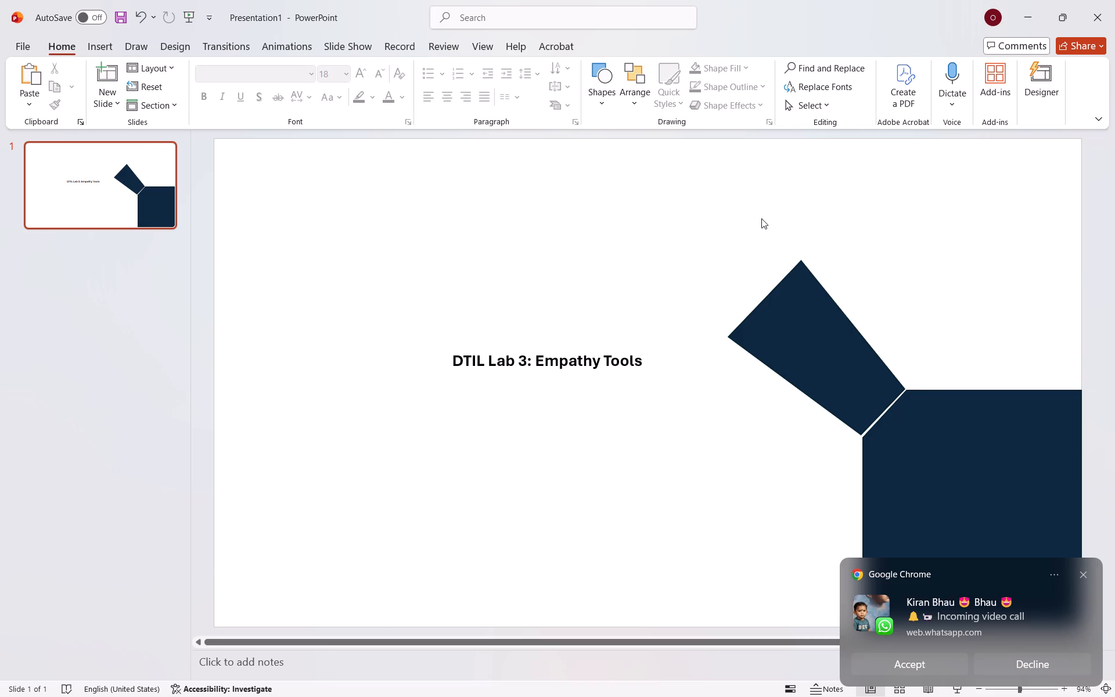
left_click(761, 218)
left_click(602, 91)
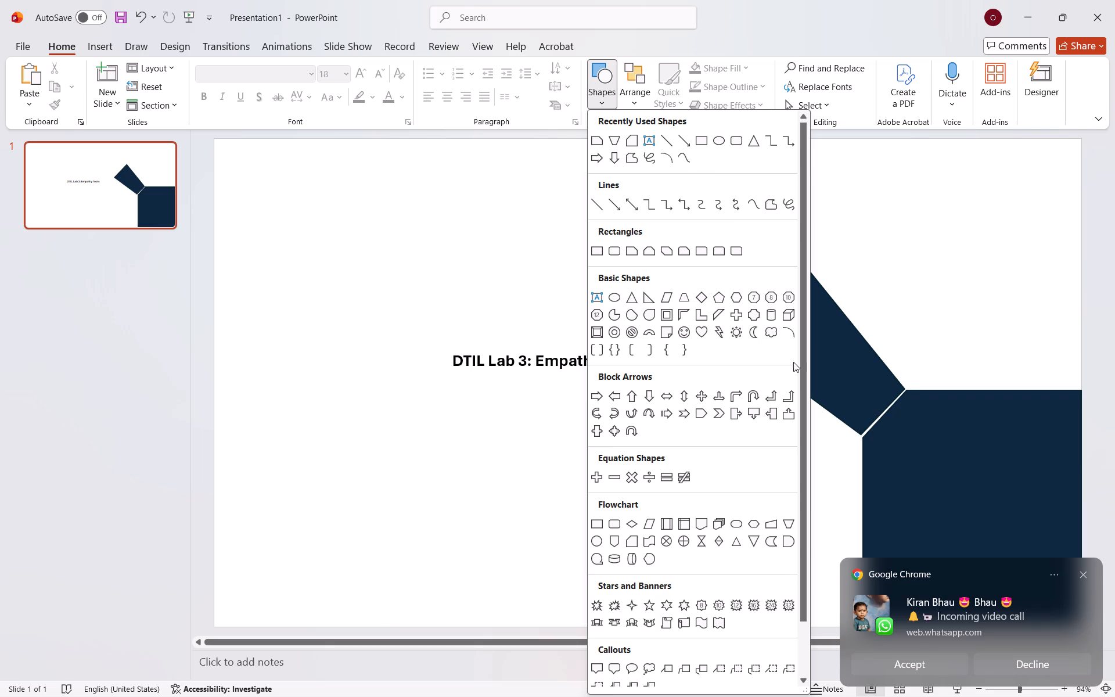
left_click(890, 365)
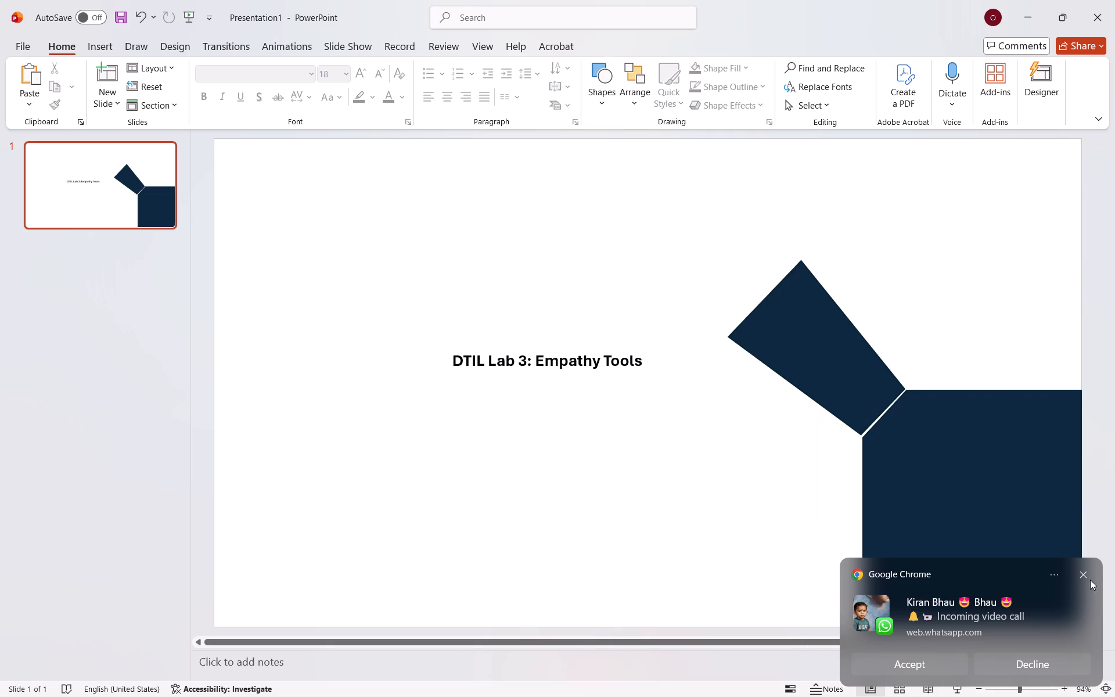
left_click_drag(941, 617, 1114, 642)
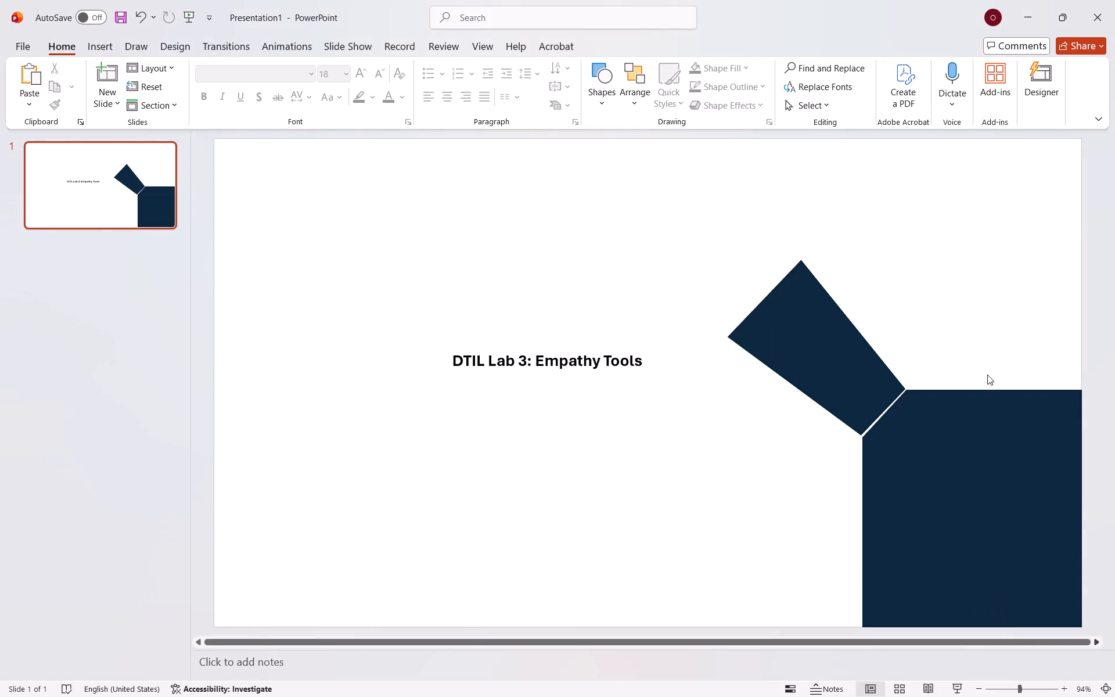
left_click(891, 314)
Check Designer for design ideas for the slide and close it.
left_click(1040, 81)
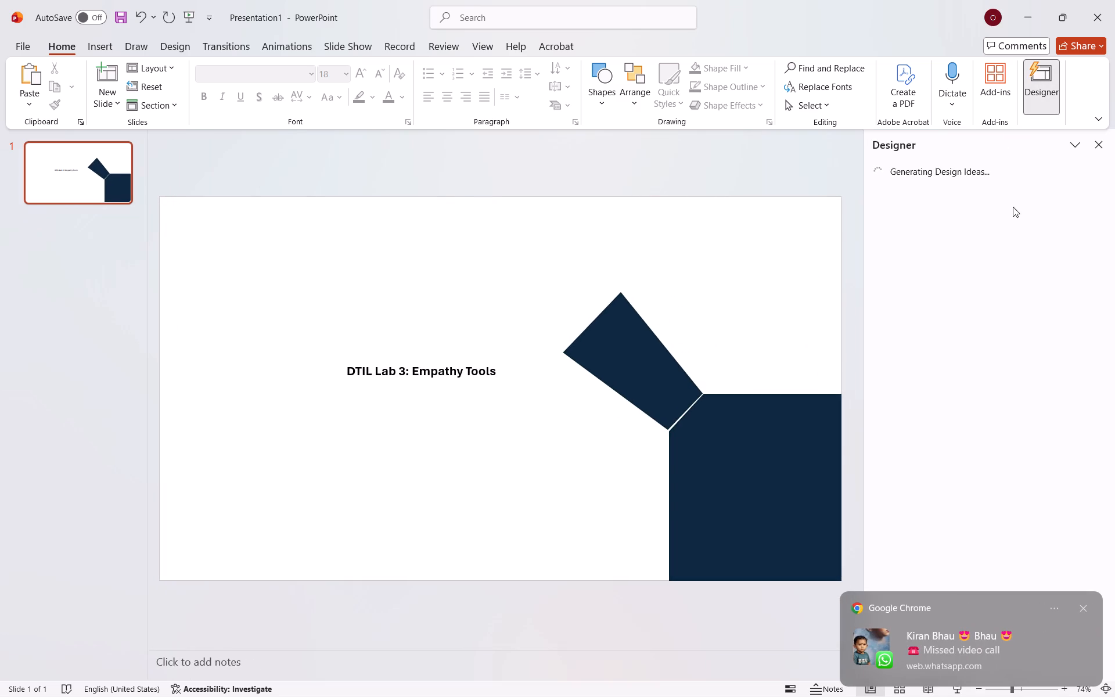
left_click(1086, 603)
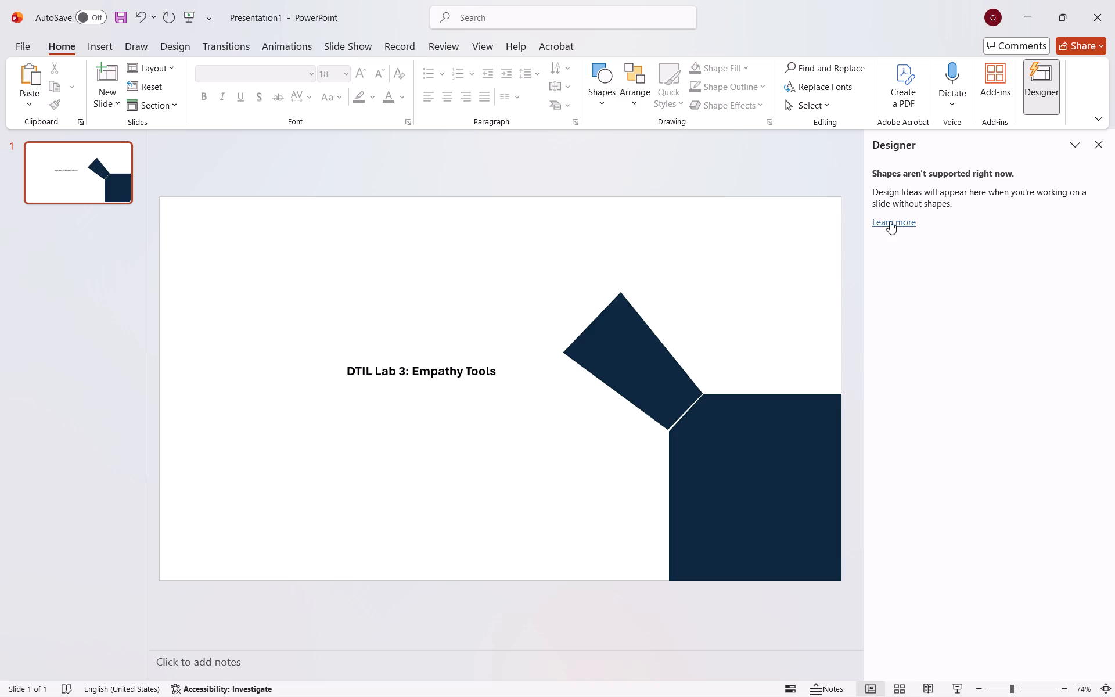
left_click(1104, 145)
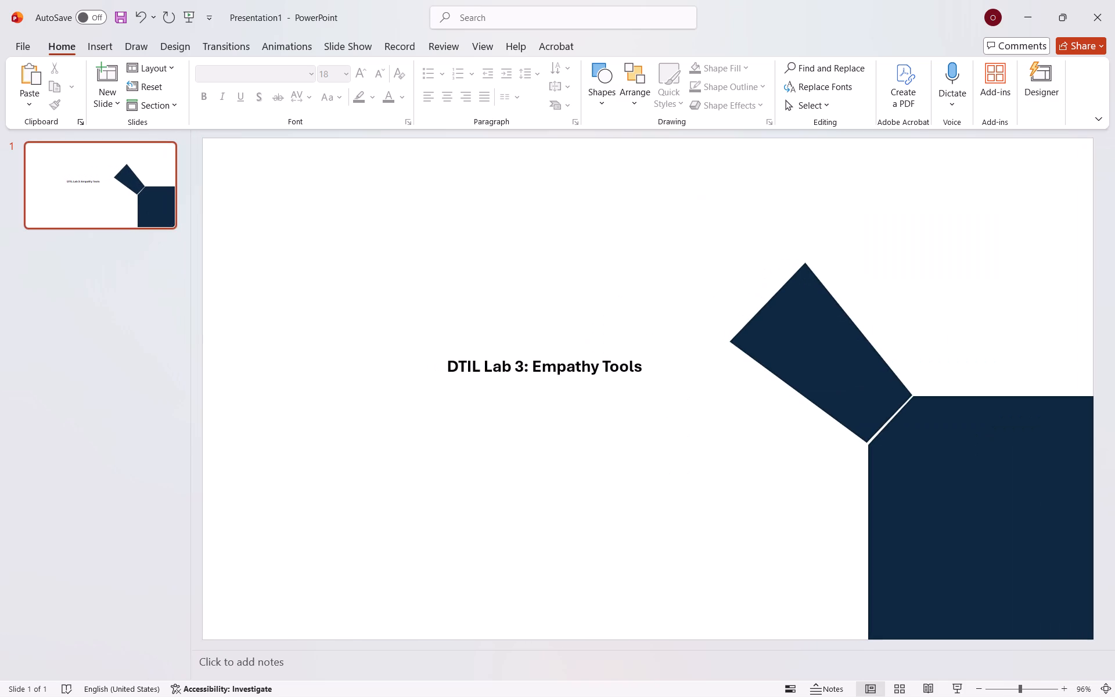
Widen the title text box "DTIL Lab 3: Empathy Tools" rightward until its edge overlaps the tilted trapezoid.
left_click(523, 377)
left_click_drag(650, 376, 789, 507)
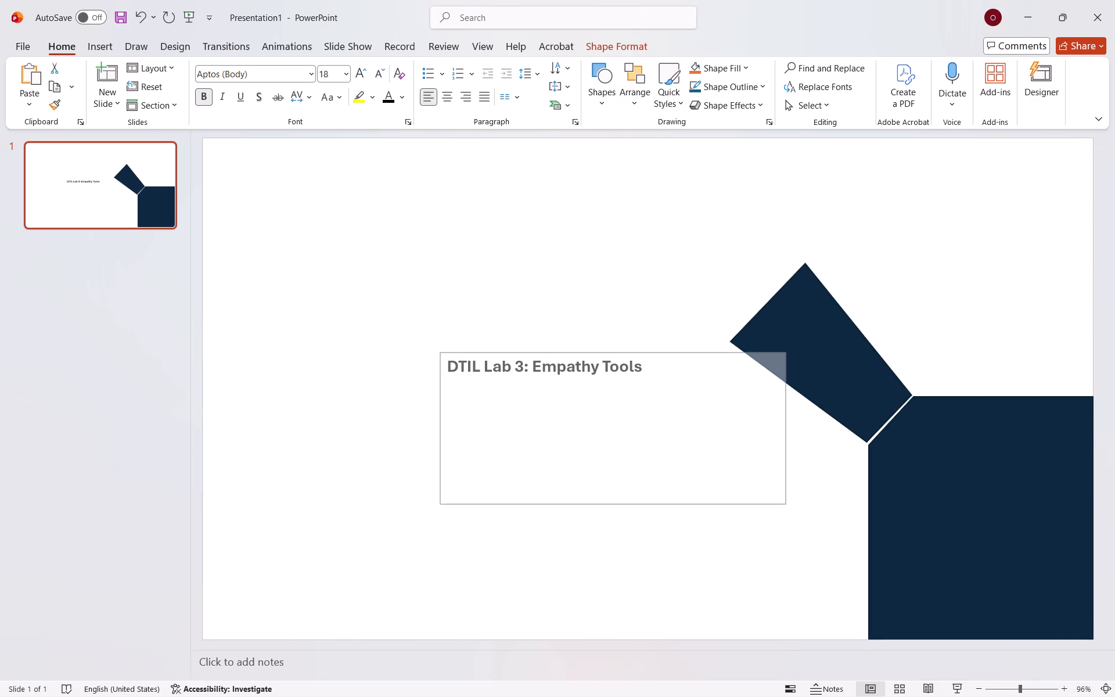
left_click_drag(789, 507, 790, 508)
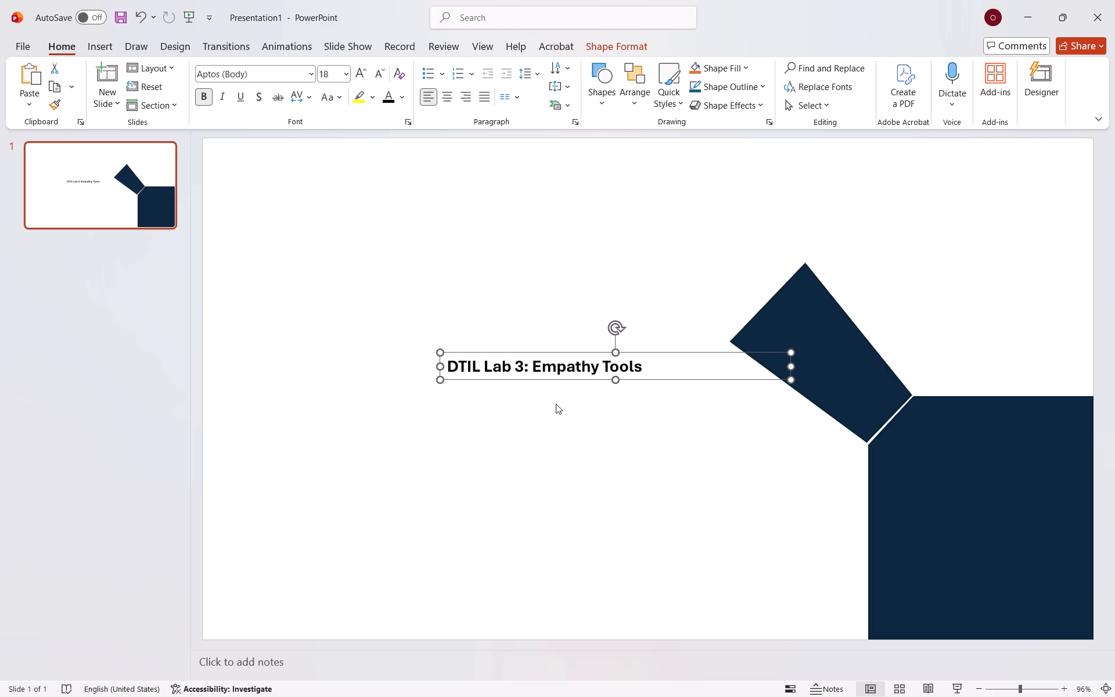
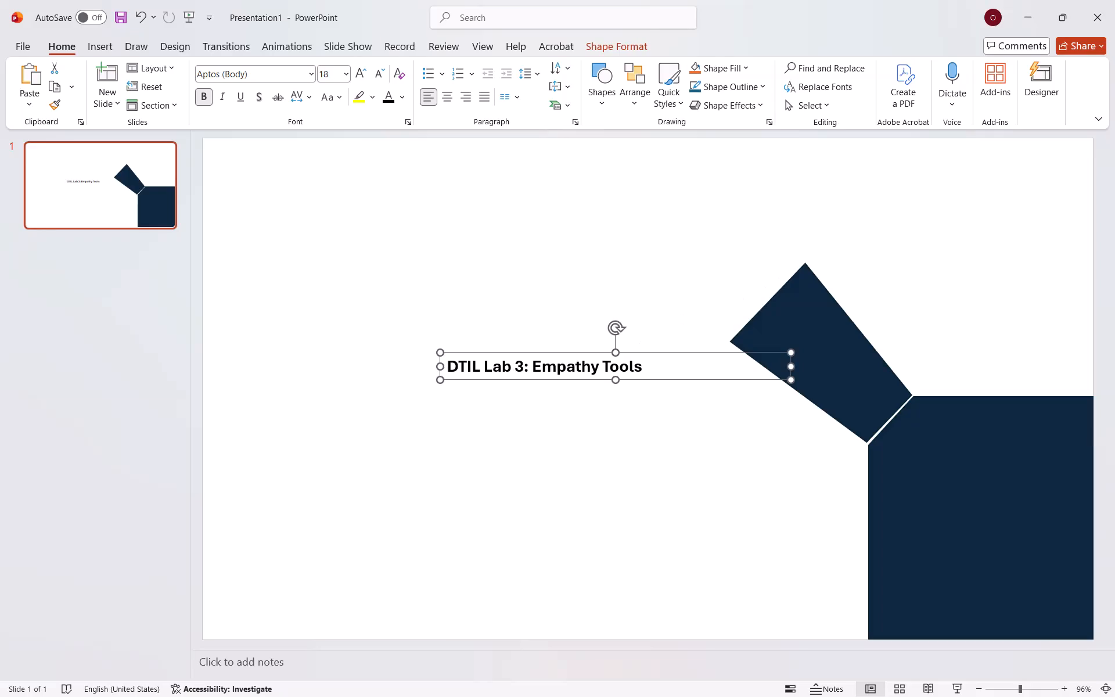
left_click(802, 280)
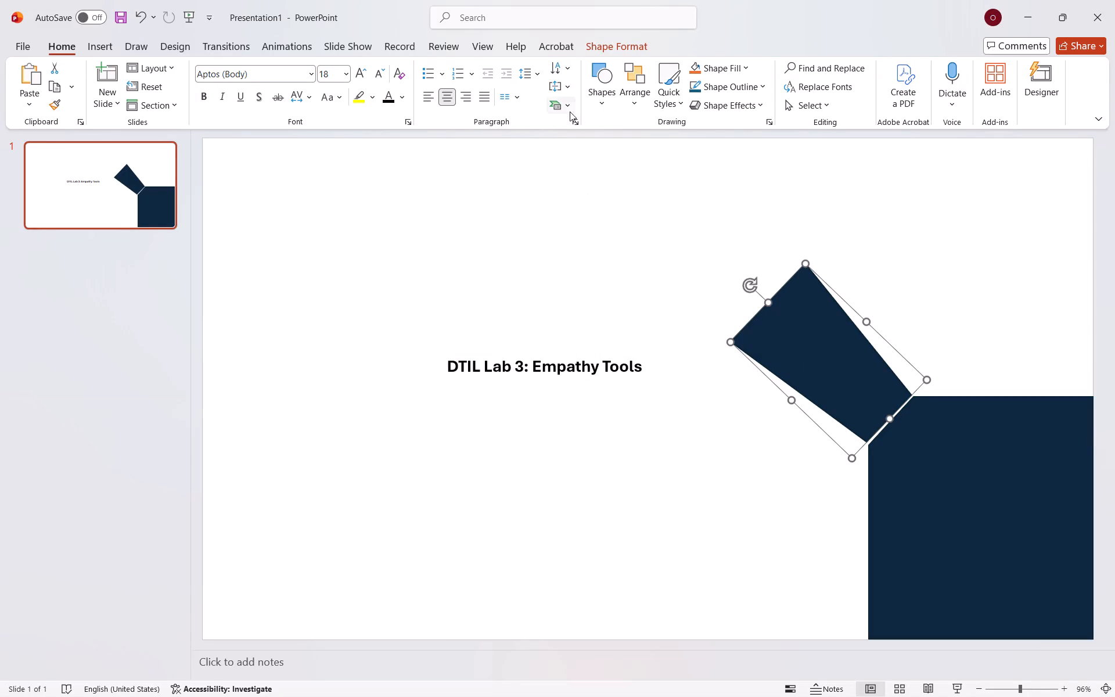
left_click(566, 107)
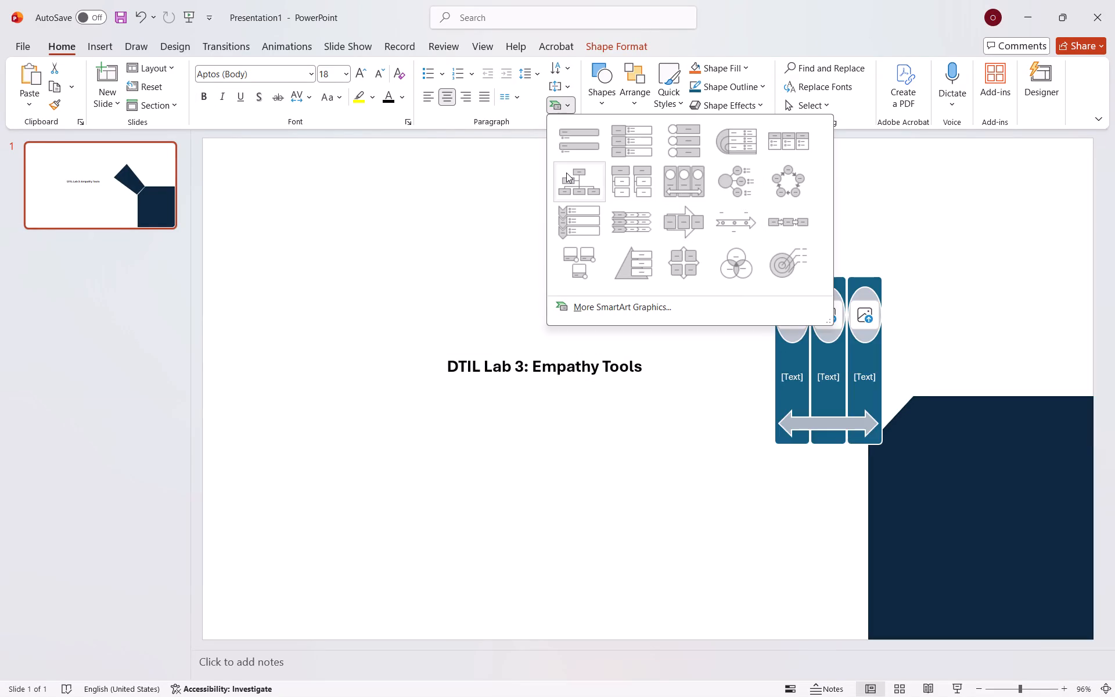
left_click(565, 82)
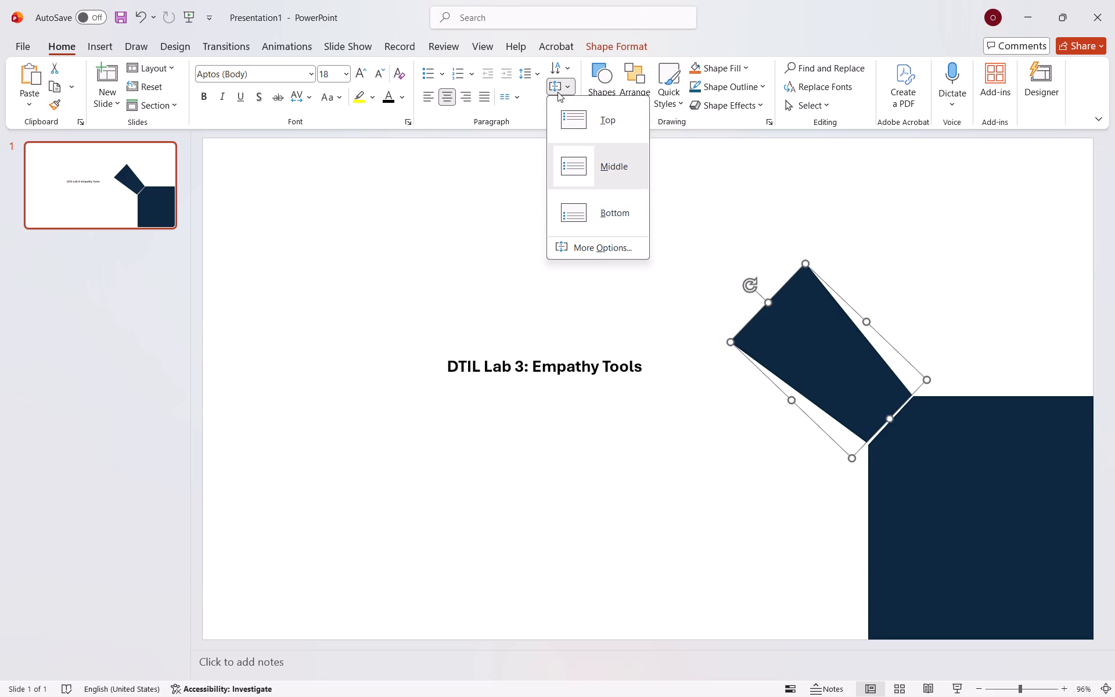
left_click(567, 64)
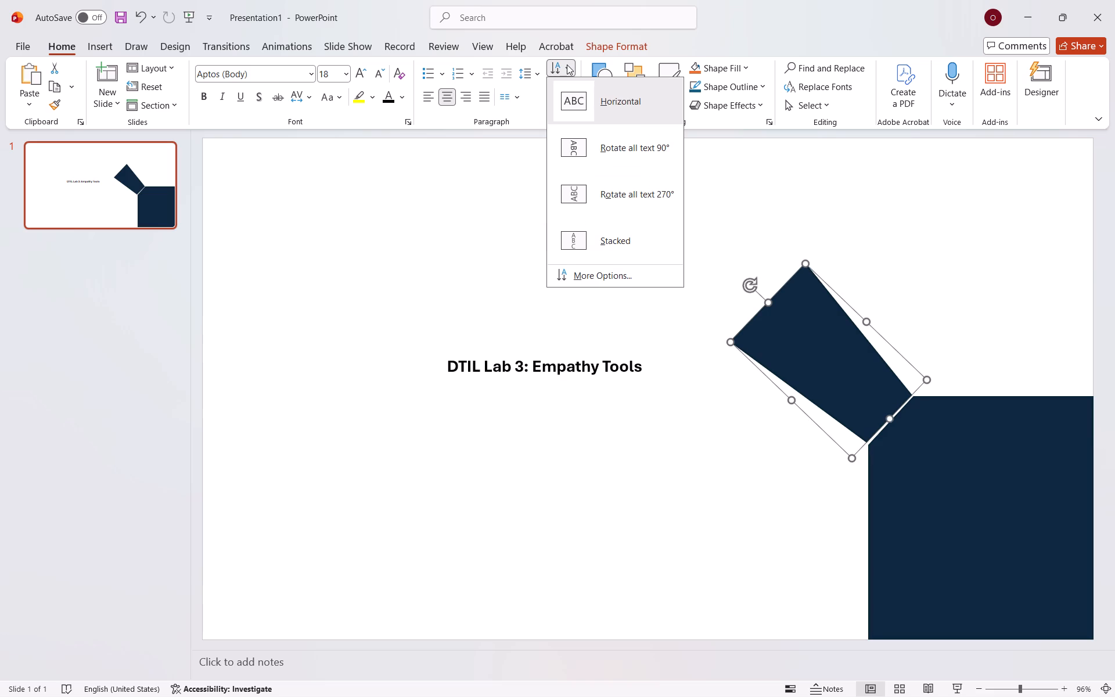
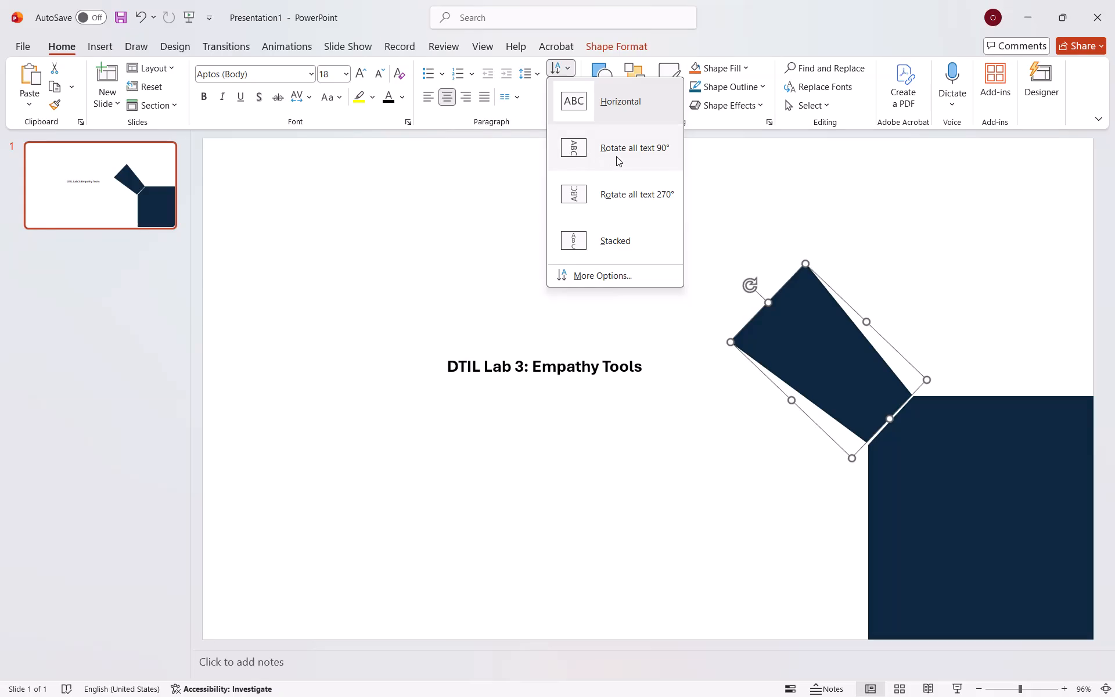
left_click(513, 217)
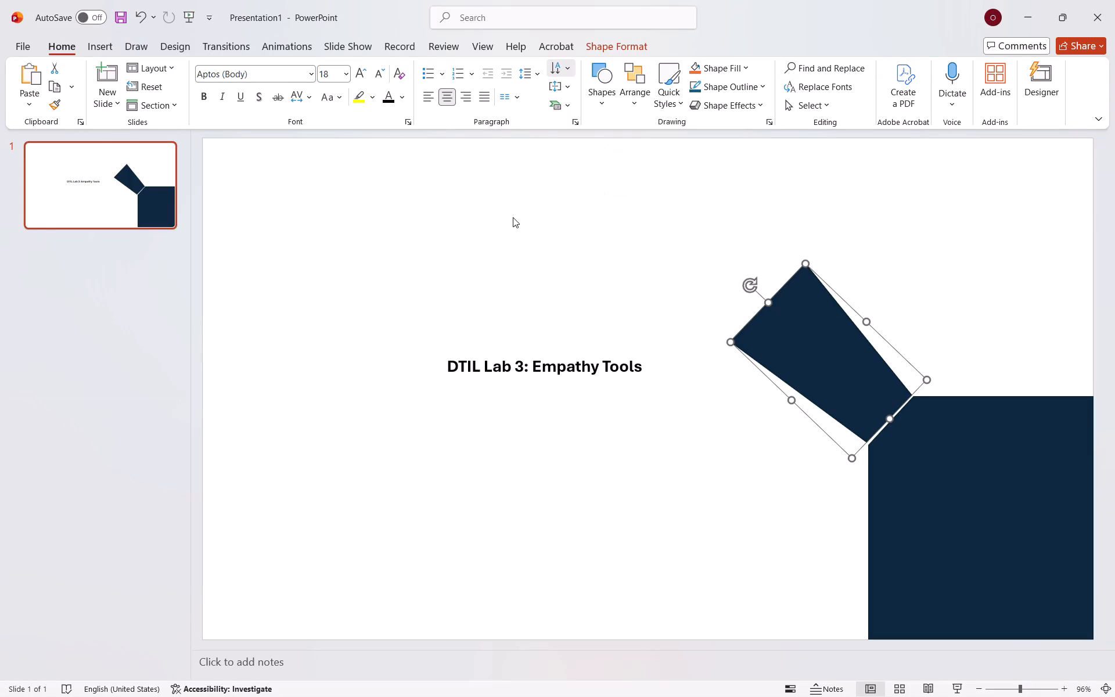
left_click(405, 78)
Activate the "DTIL Lab 3: Empathy Tools" title text box for editing.
left_click(559, 372)
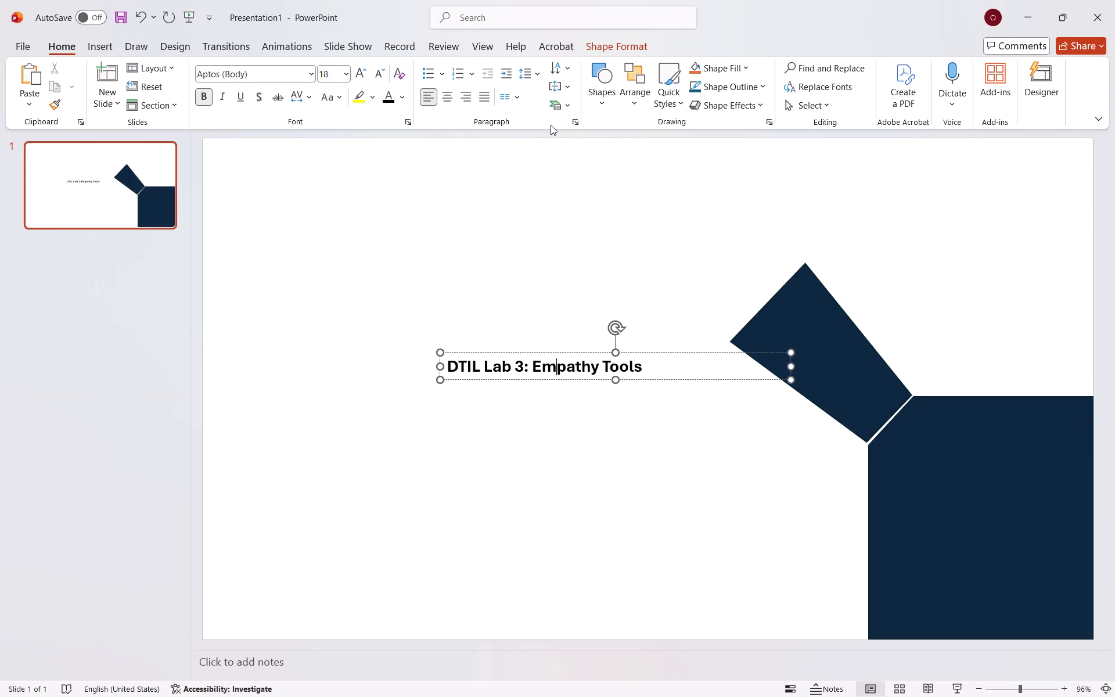
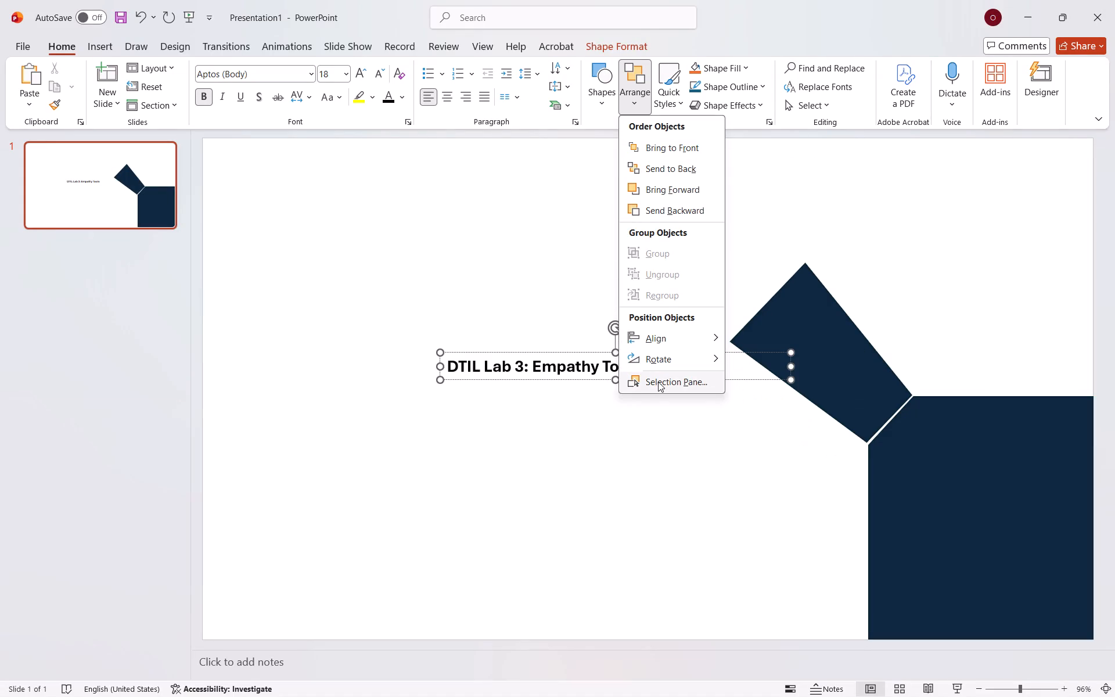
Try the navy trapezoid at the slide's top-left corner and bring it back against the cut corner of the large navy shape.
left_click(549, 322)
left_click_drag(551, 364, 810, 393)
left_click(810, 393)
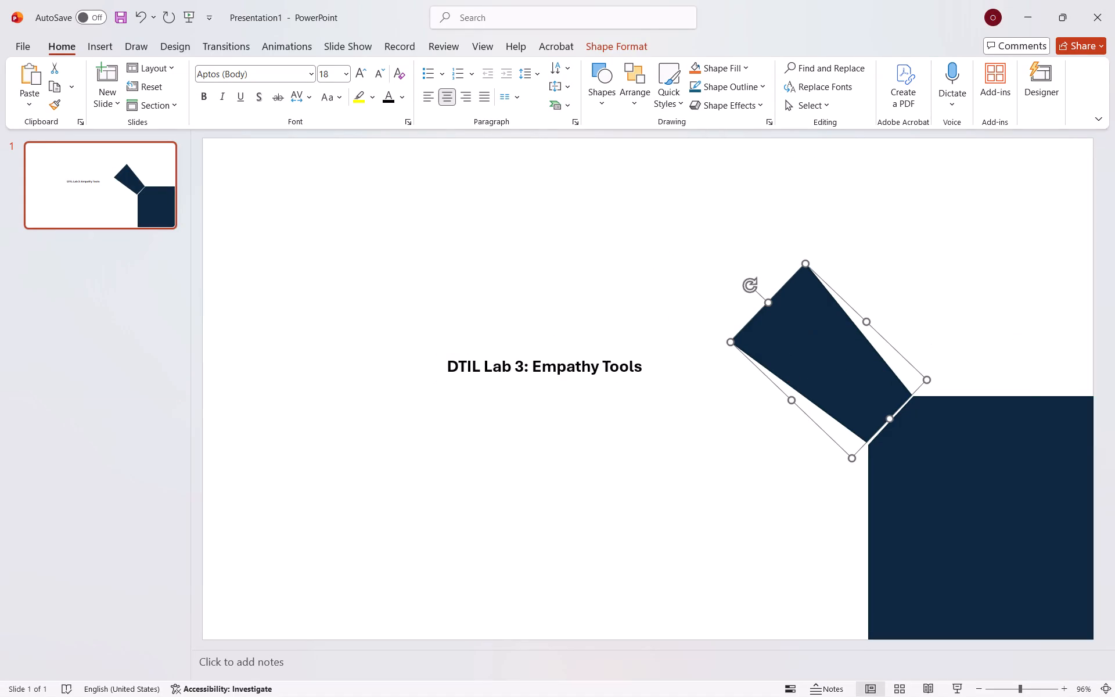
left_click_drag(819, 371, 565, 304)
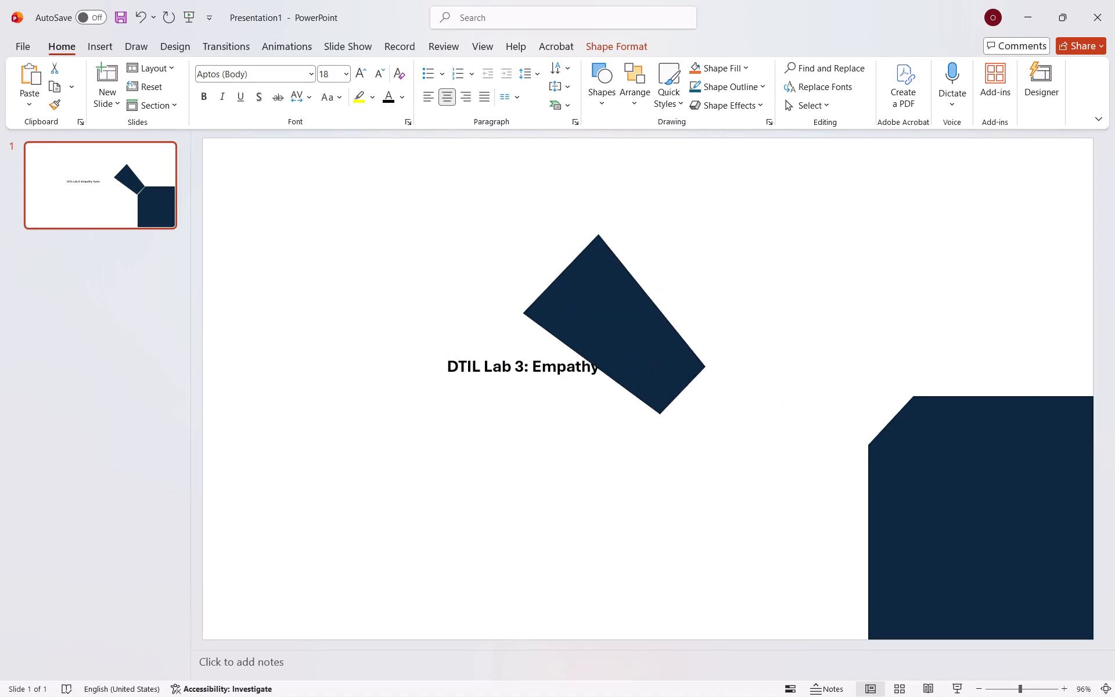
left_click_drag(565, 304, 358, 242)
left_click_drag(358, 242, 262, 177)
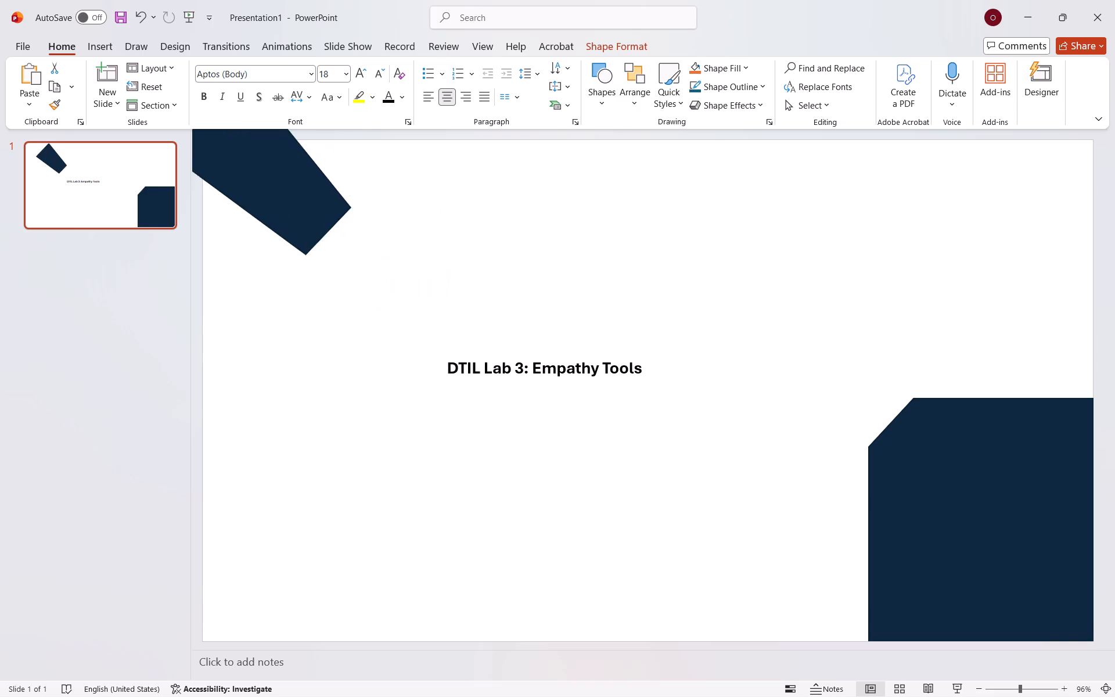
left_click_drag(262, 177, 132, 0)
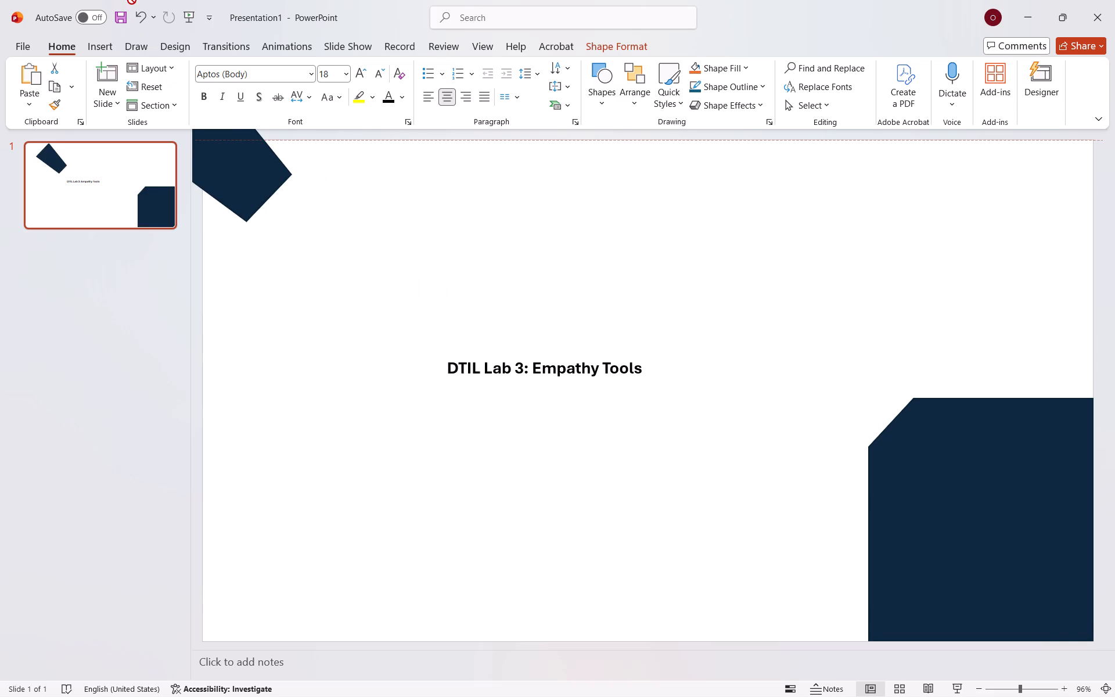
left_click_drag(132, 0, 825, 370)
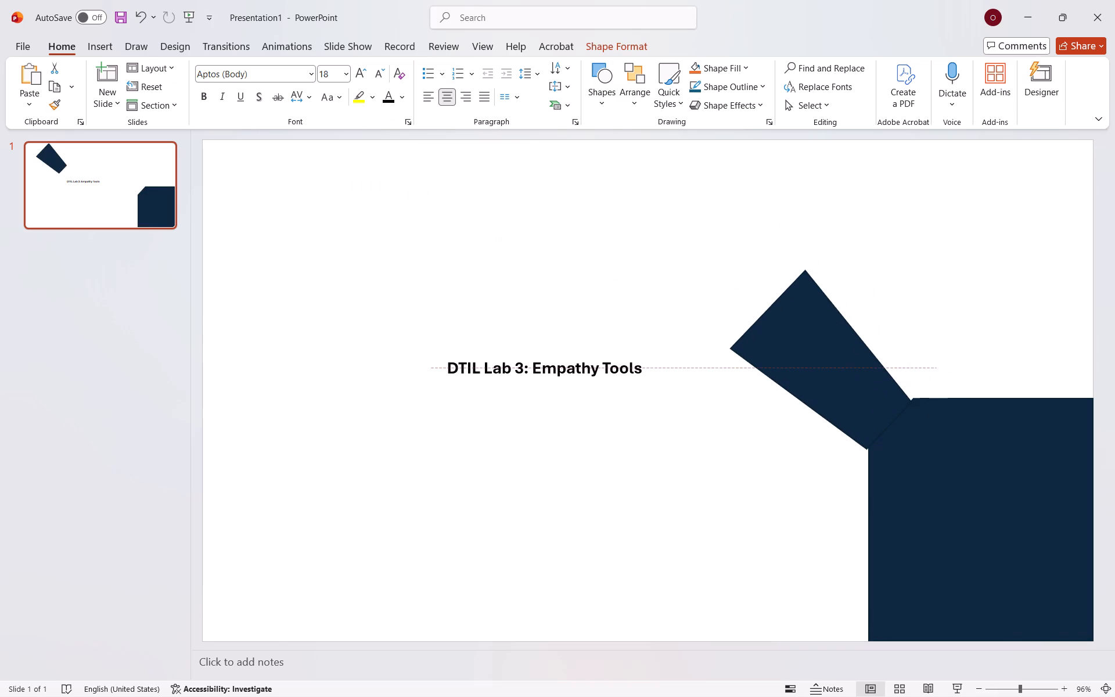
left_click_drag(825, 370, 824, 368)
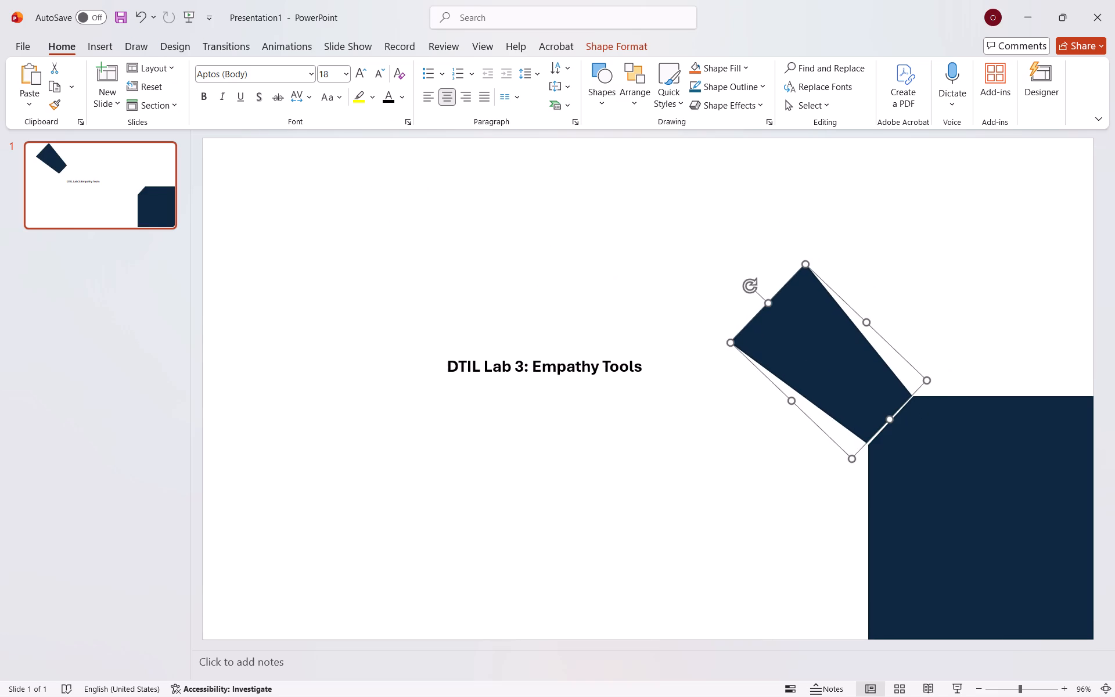
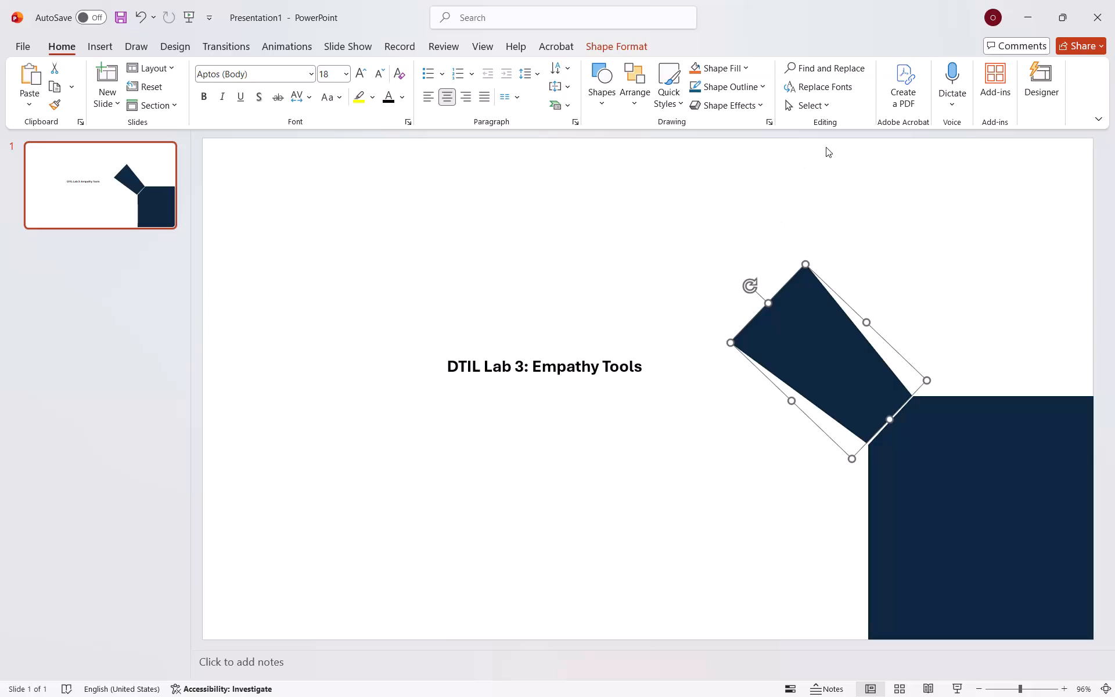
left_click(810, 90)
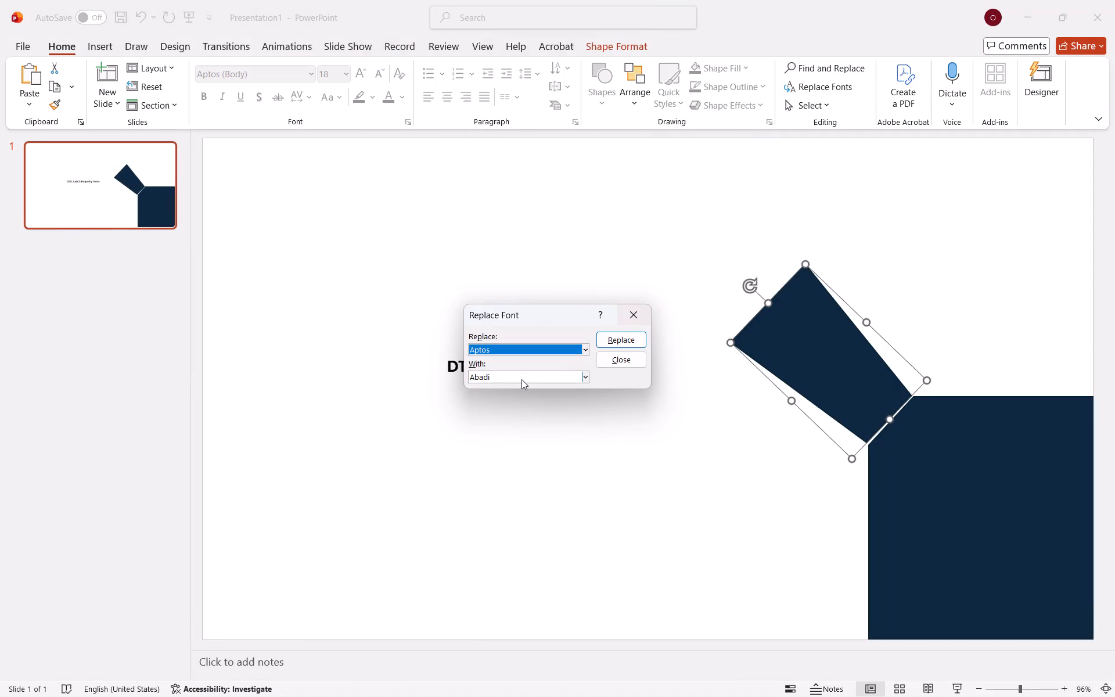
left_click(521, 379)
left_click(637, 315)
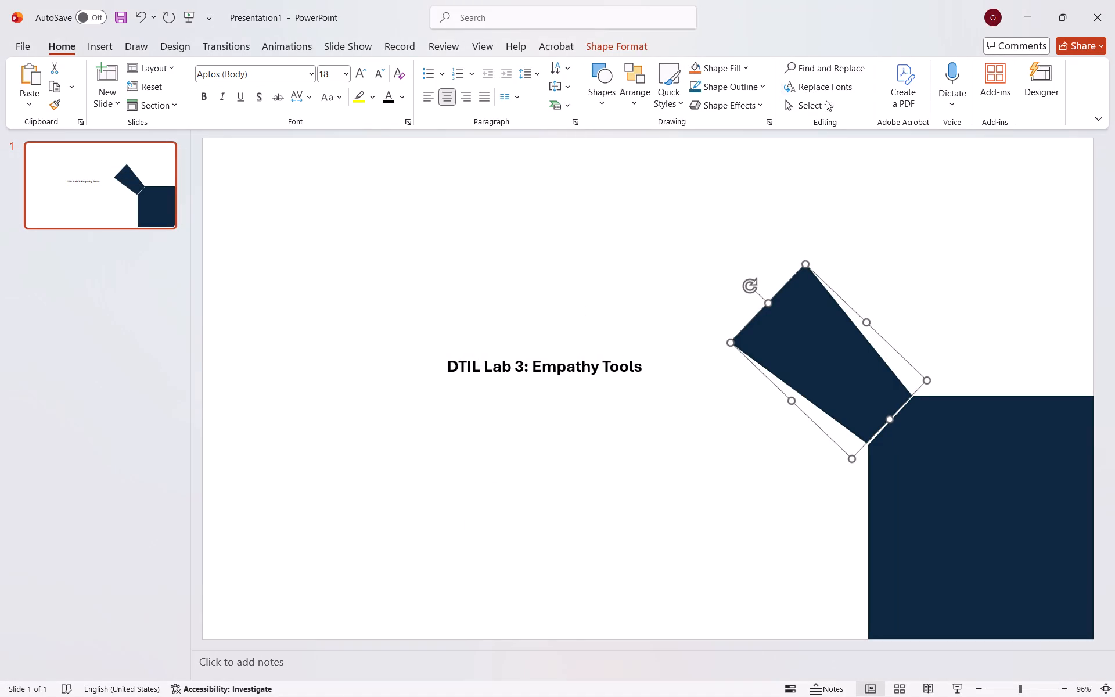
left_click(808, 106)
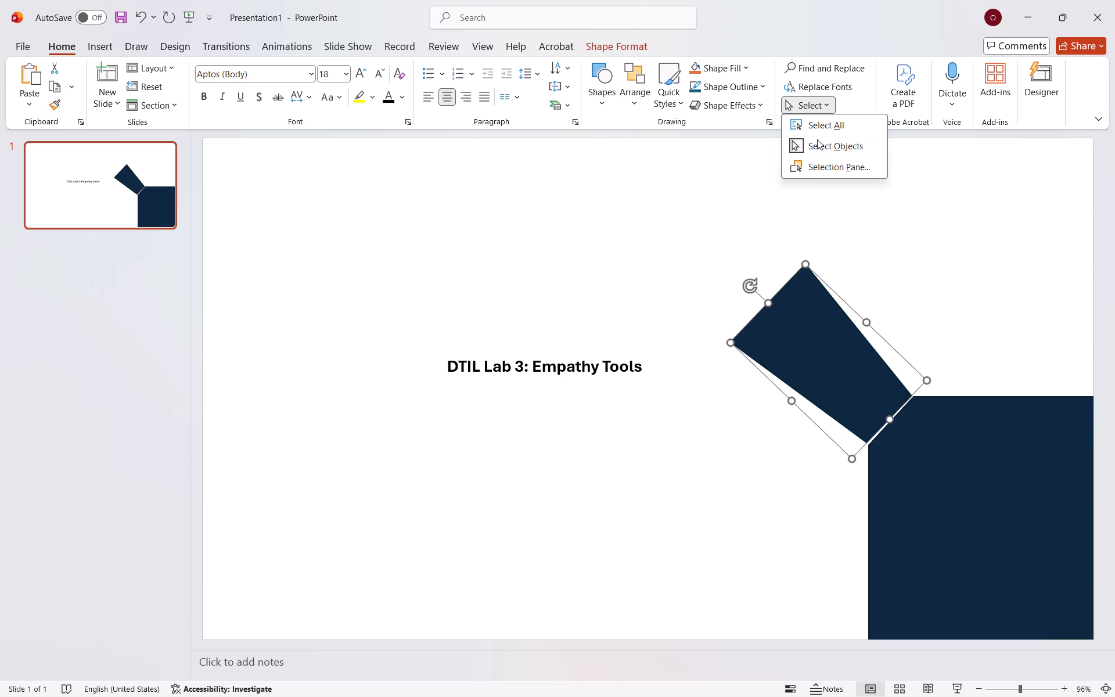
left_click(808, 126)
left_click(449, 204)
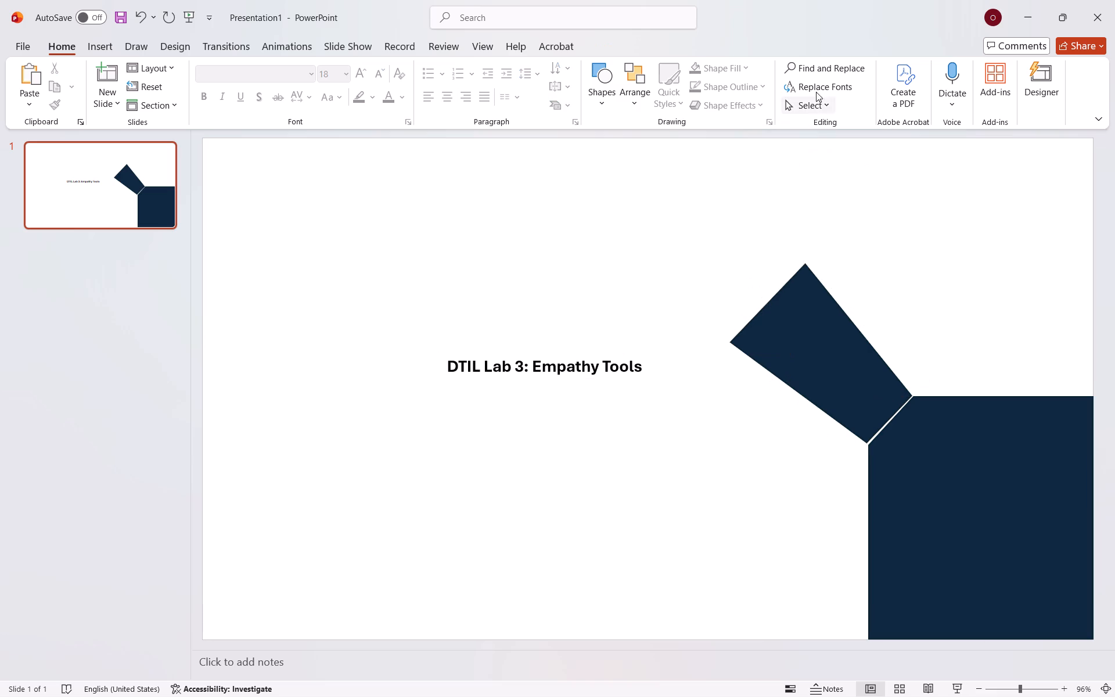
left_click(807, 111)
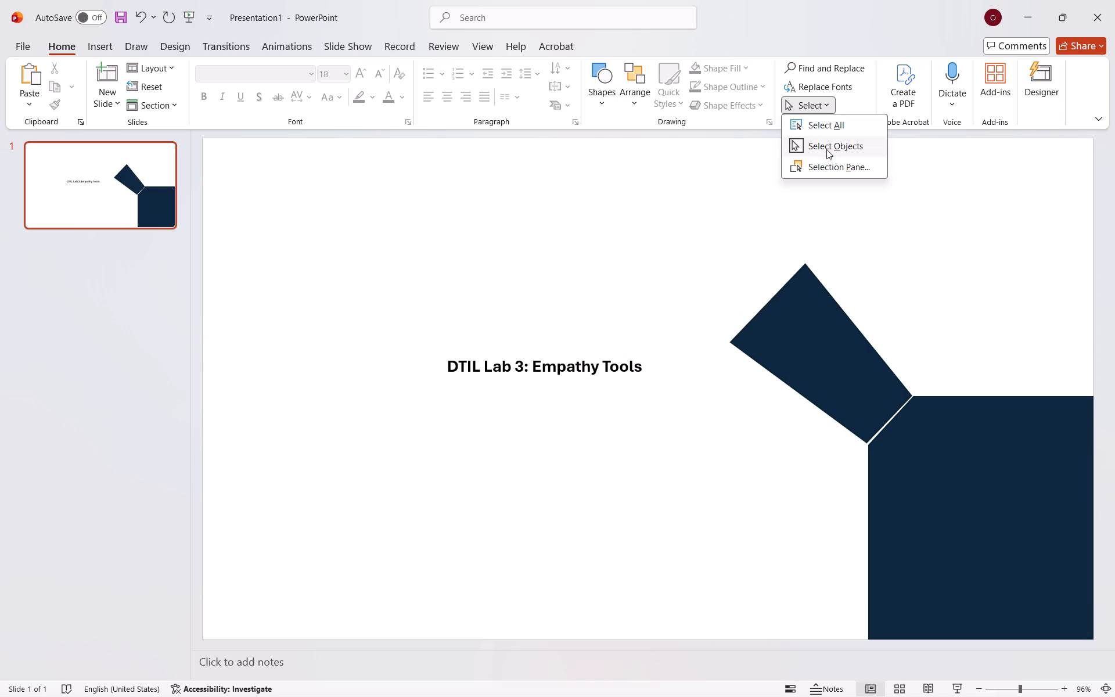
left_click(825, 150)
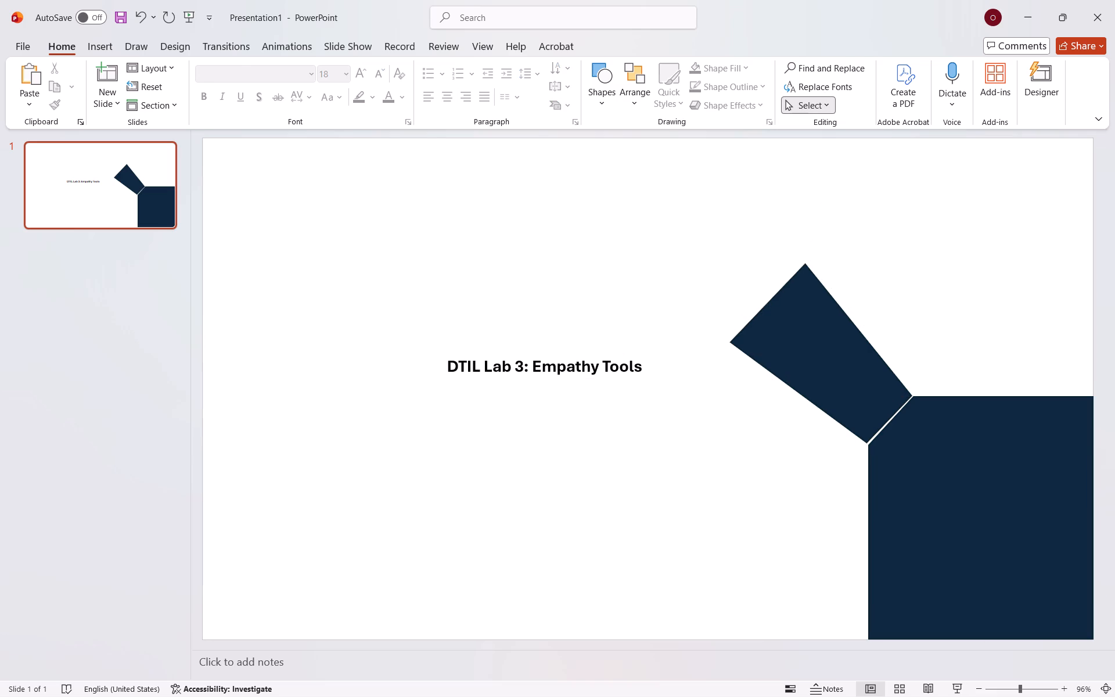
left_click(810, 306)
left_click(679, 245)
Check the Designer suggestions for the title slide and close them again.
left_click(992, 92)
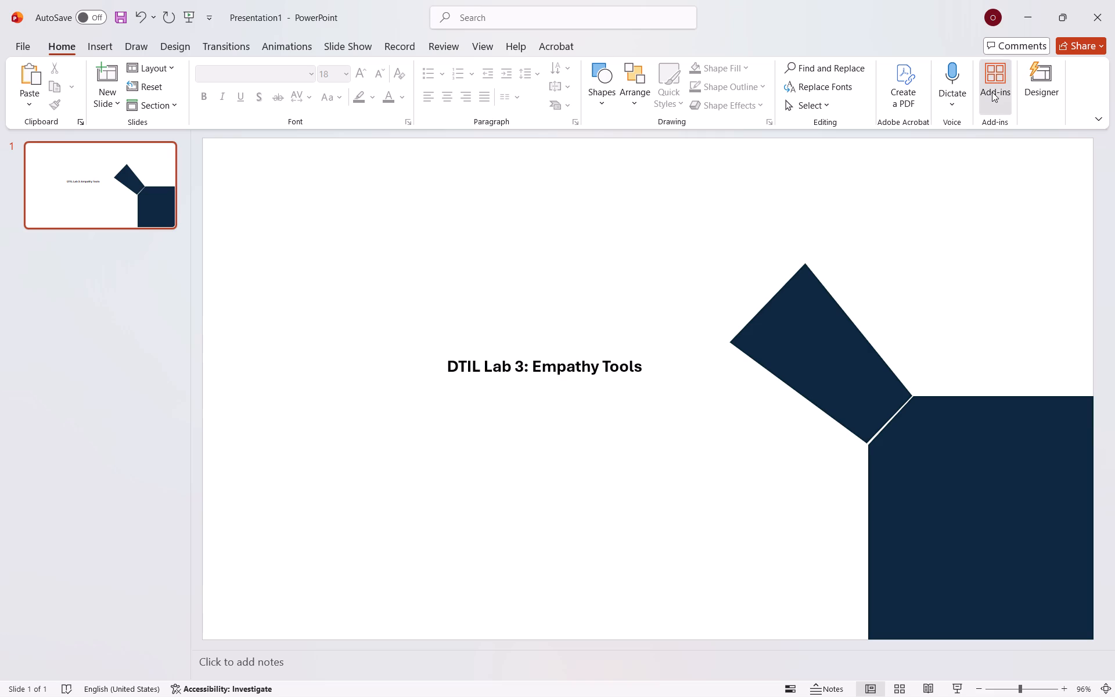
left_click(1037, 76)
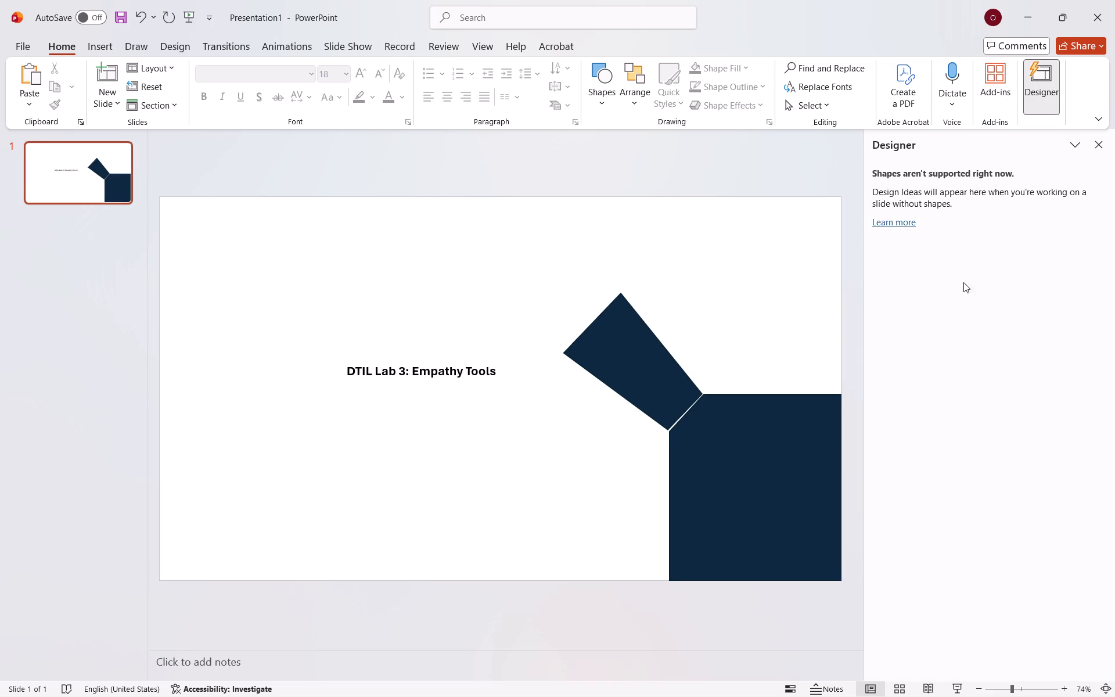
left_click(1098, 157)
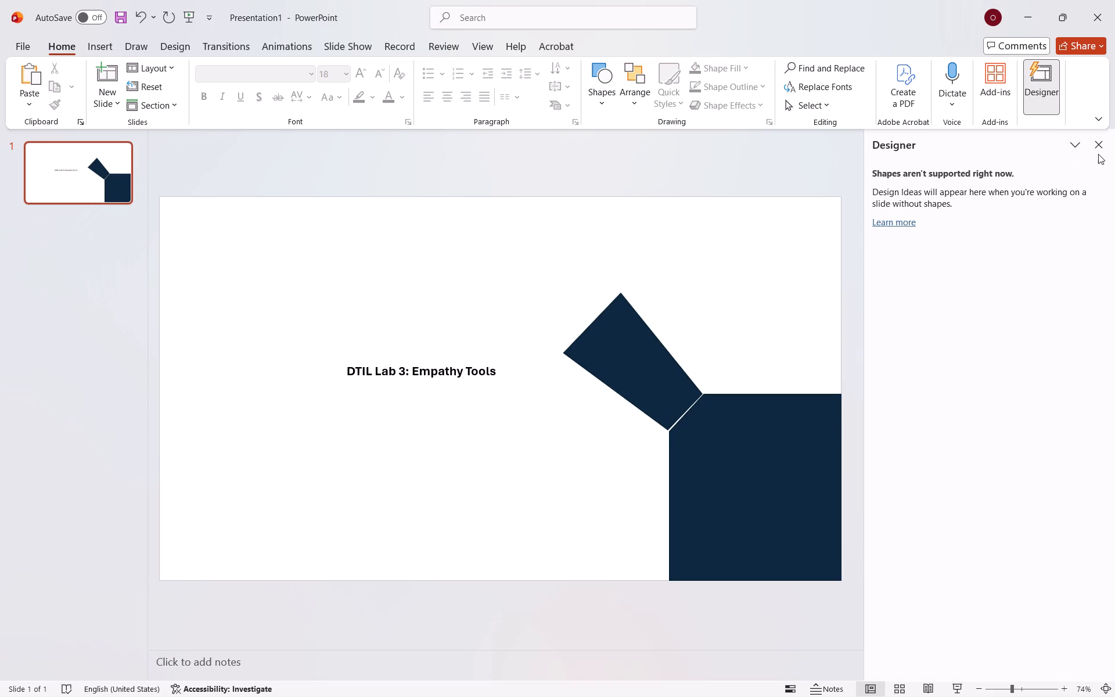
left_click(1098, 154)
left_click(1098, 150)
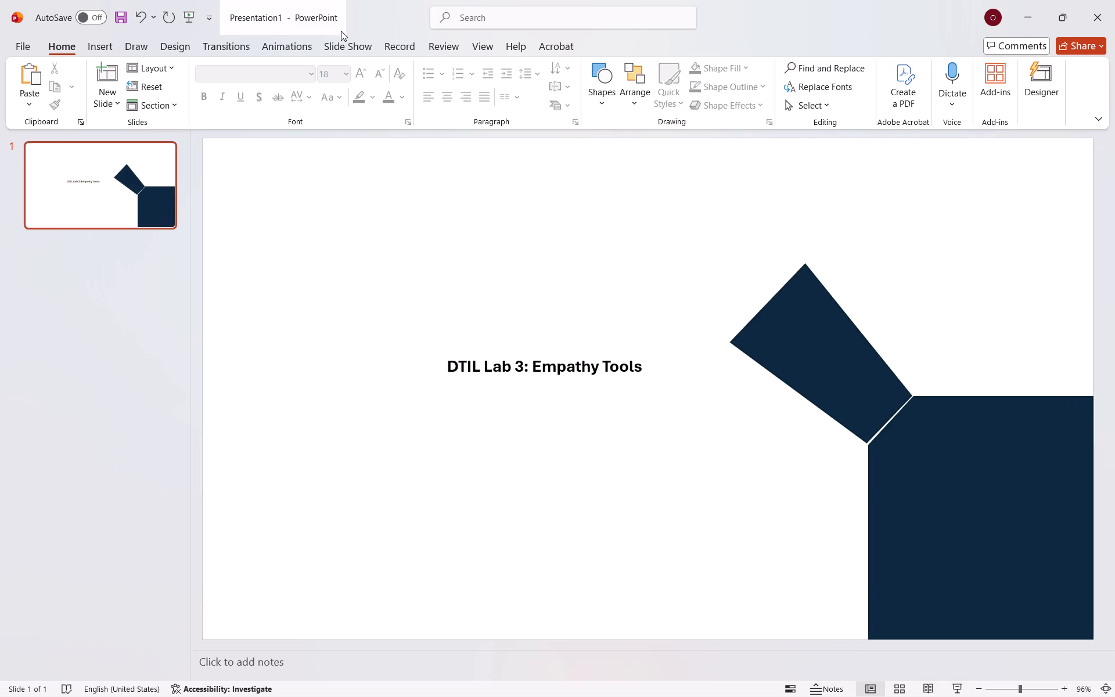
Add the Bold Flash emphasis animation to the "DTIL Lab 3: Empathy Tools" title text.
left_click(339, 48)
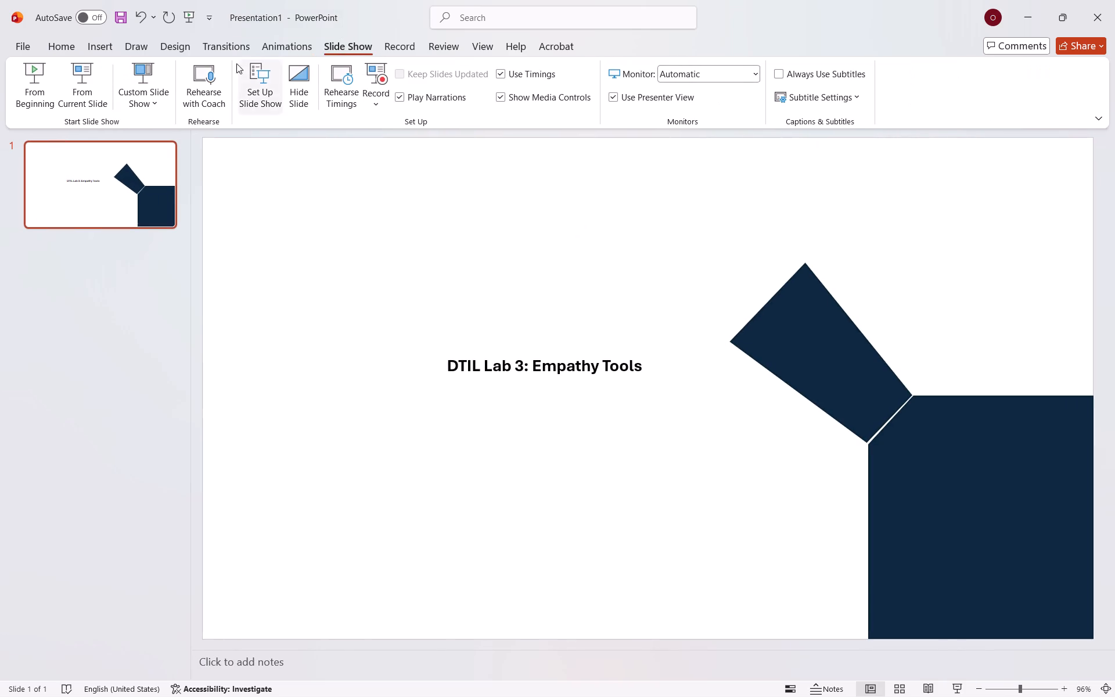
left_click(271, 42)
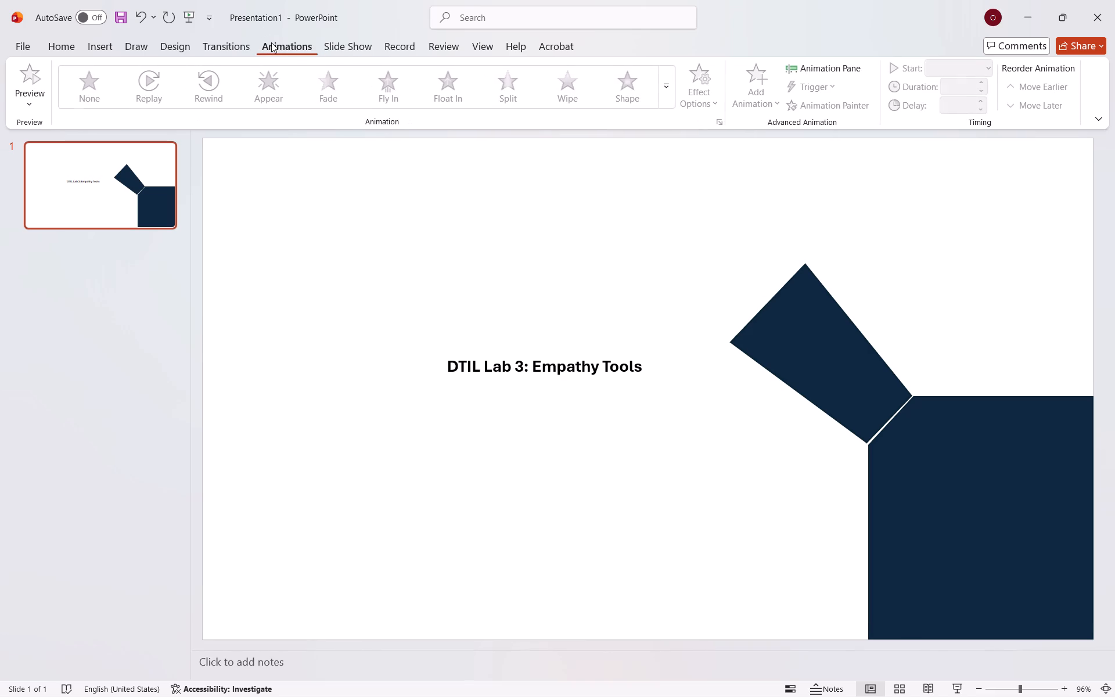
left_click(503, 369)
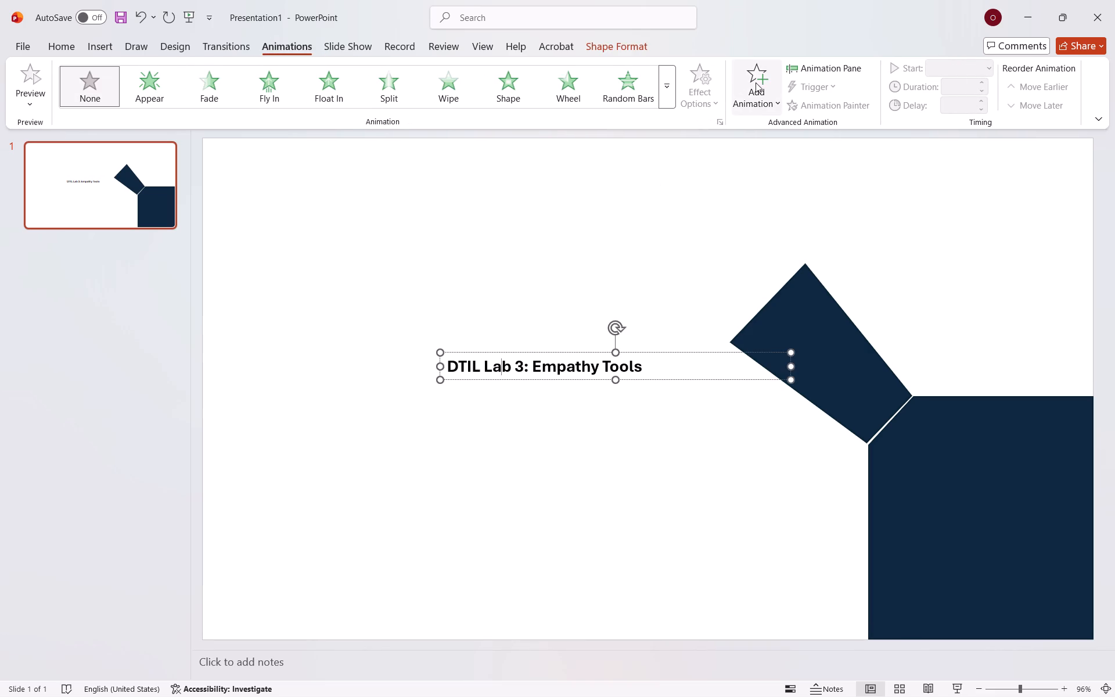
left_click(756, 82)
scroll(819, 385, "down", 4)
left_click(830, 277)
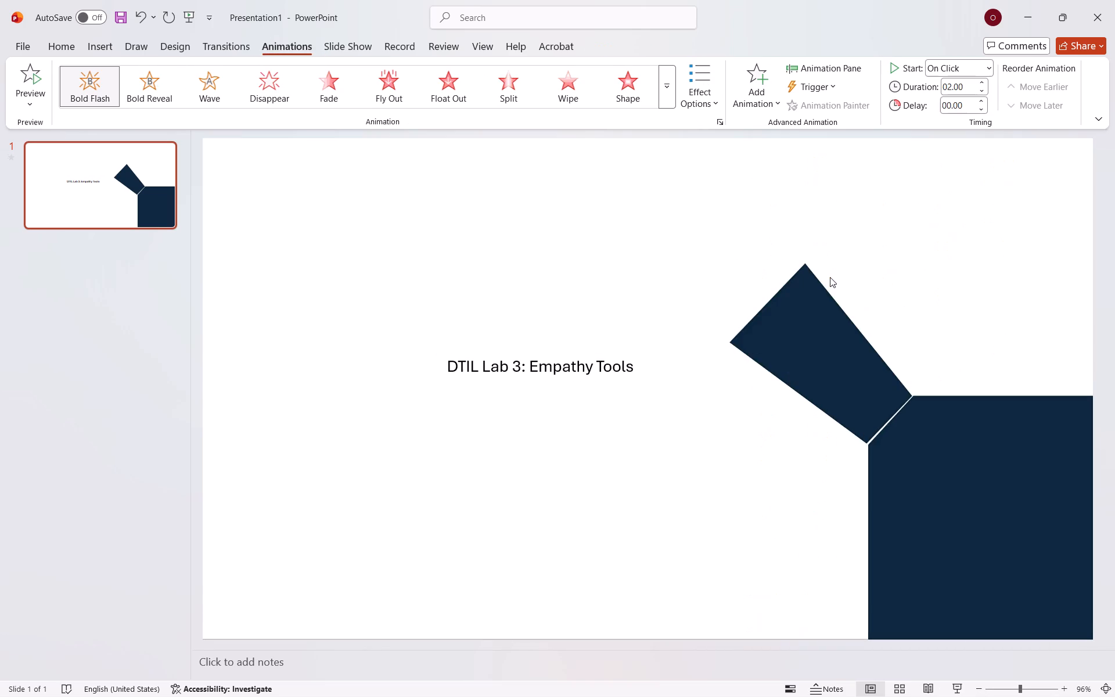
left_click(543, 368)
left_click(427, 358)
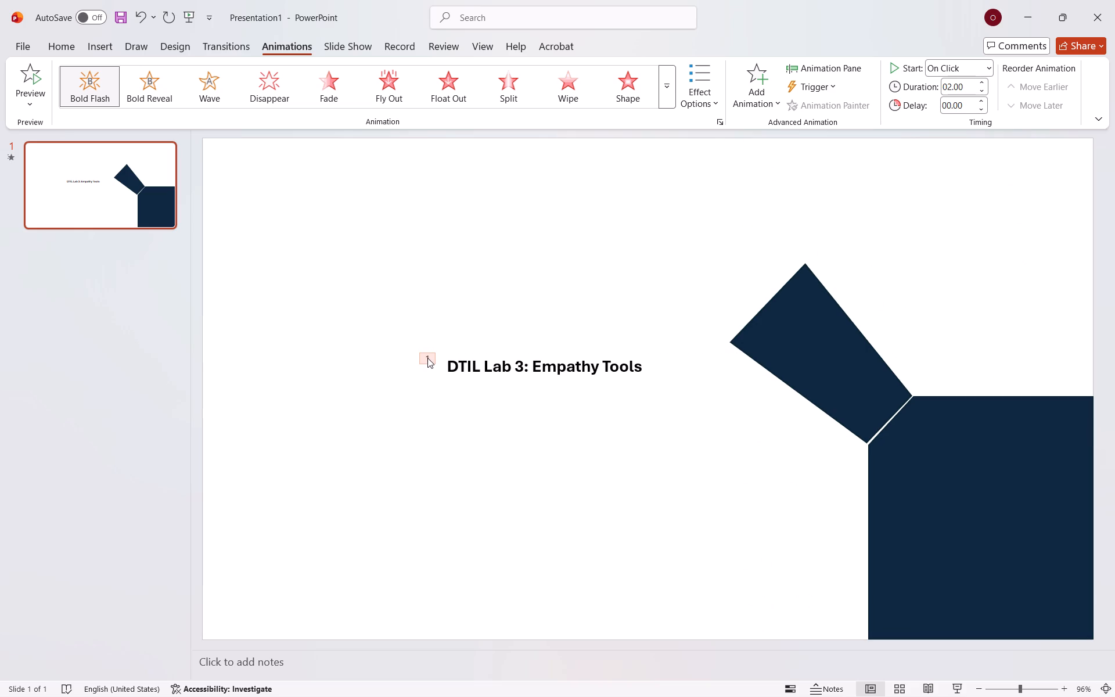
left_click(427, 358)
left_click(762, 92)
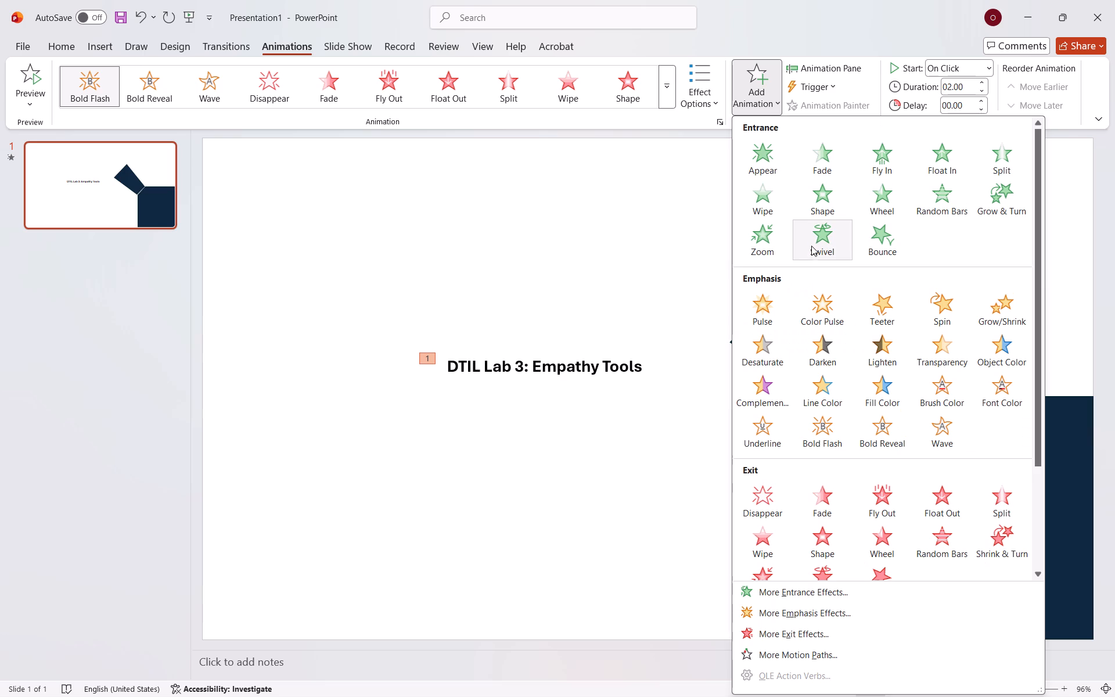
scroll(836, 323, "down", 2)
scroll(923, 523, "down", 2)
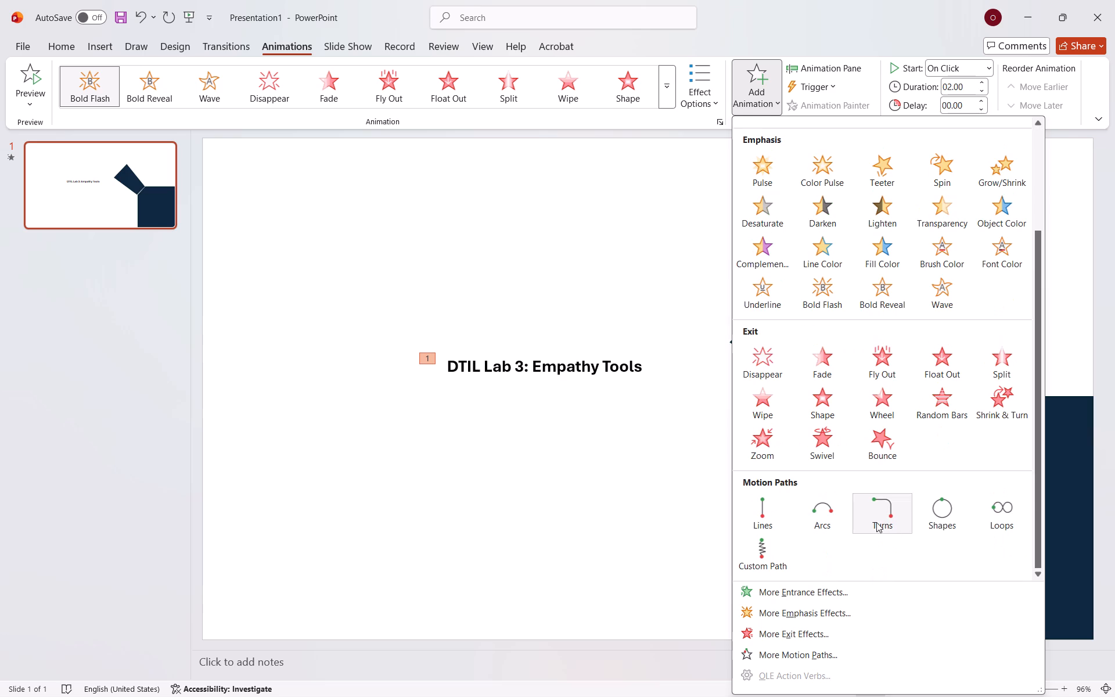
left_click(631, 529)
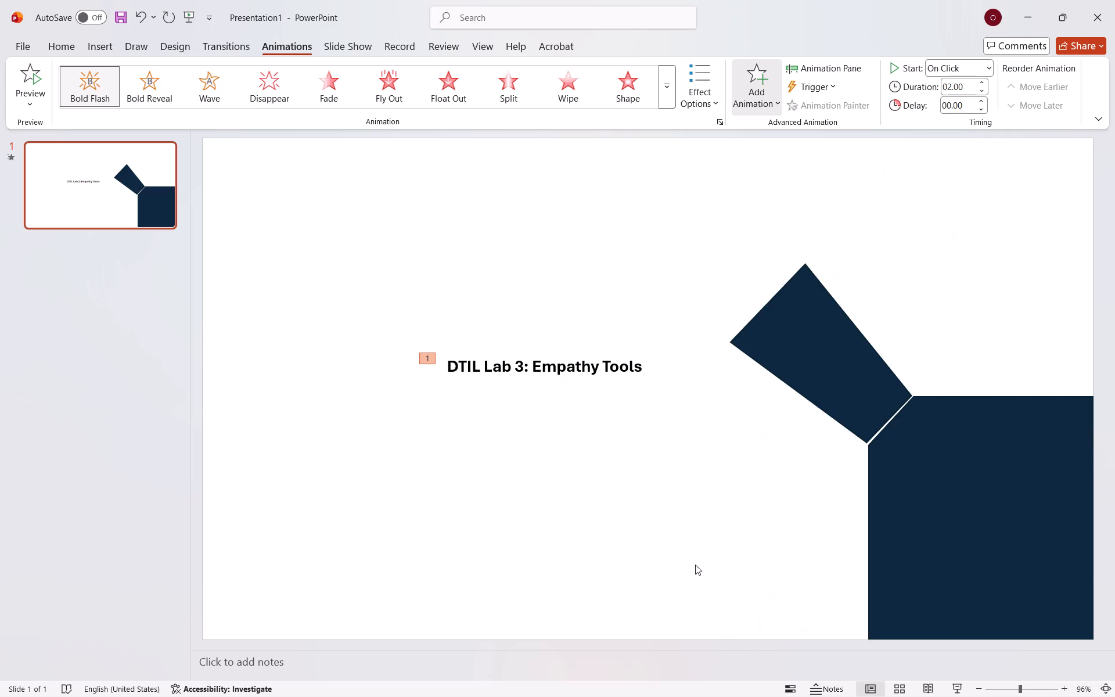
Preview the title's animation in the slide show, playing it forward and backward, and return to editing.
left_click(952, 680)
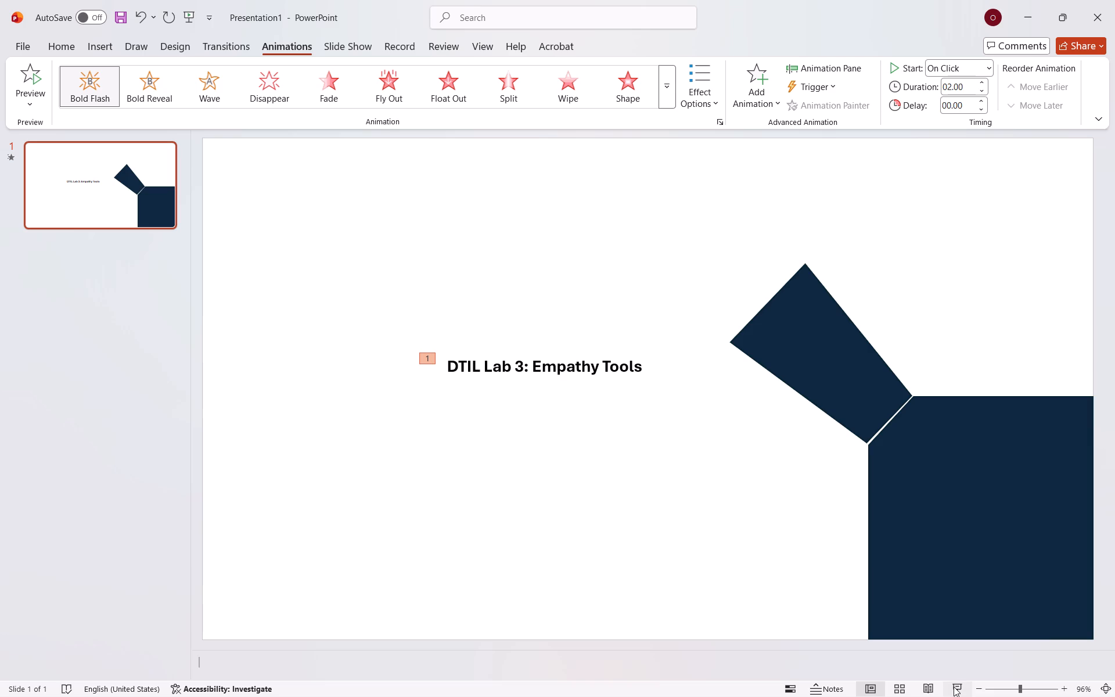
left_click(954, 687)
key("space")
key("space")
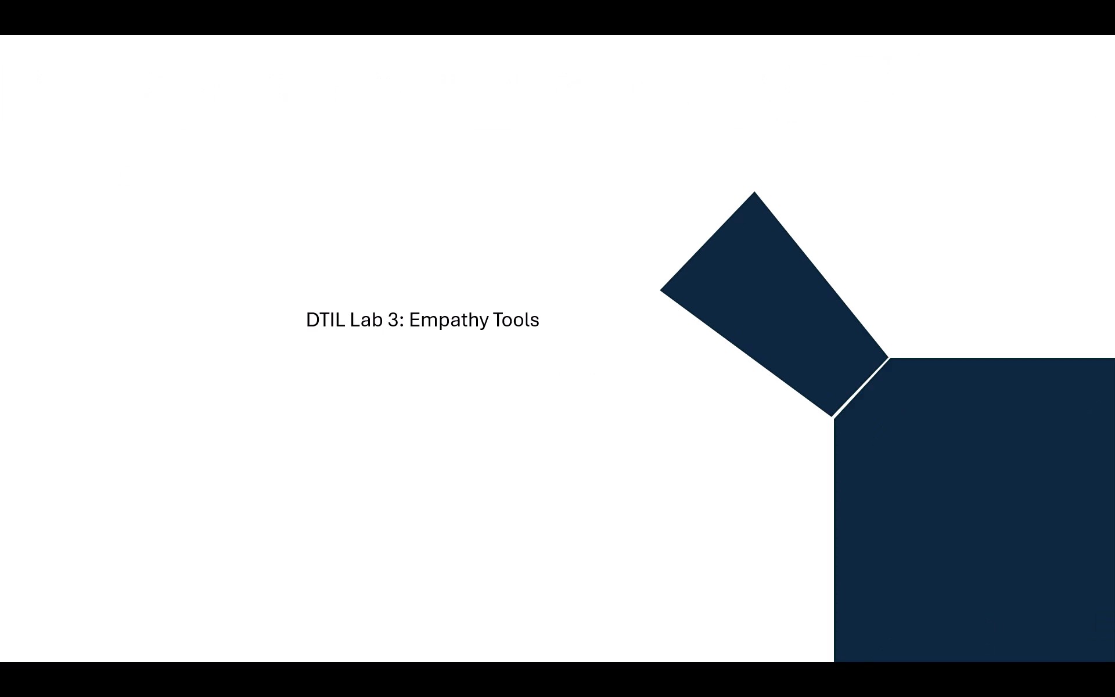
key("Right")
key("Left")
key("Left")
key("Right")
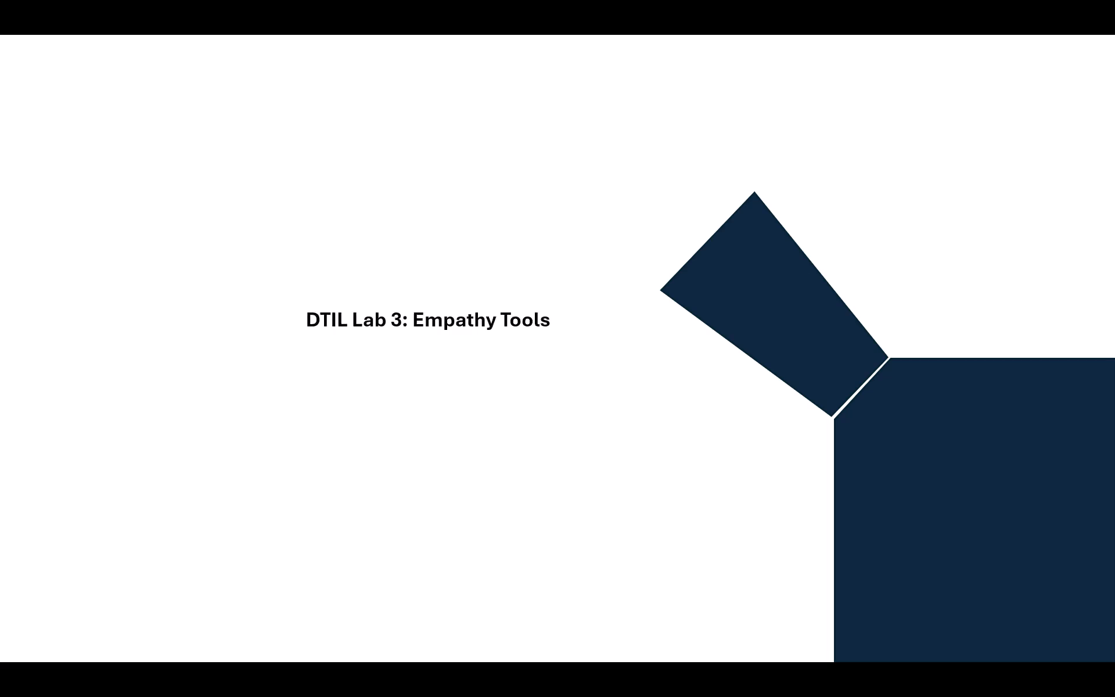
key("Left")
key("Right")
key("Left")
key("Escape")
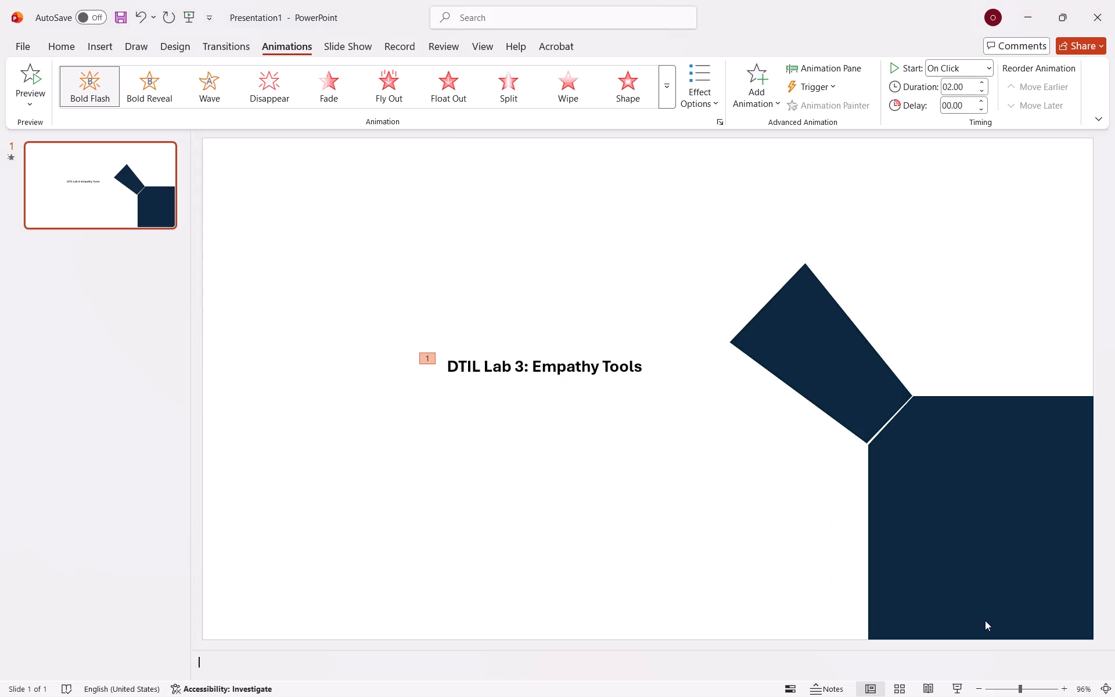
Add the Complementary Color emphasis effect to the title text as a second animation after Bold Flash.
scroll(478, 451, "left", 1)
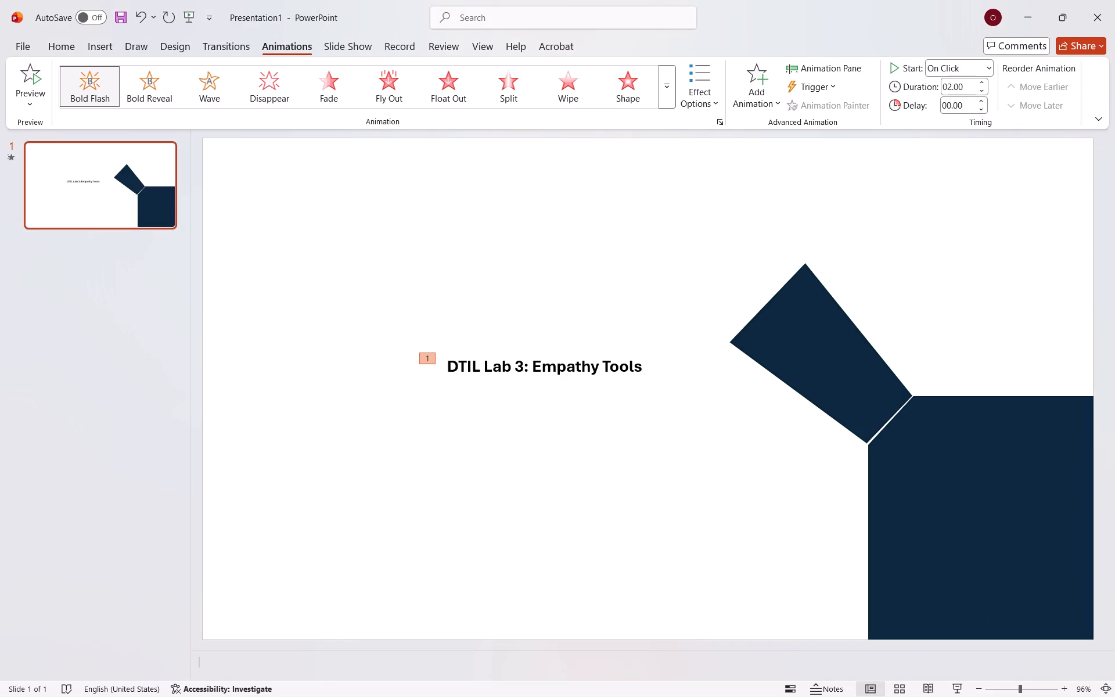
left_click(430, 359)
left_click(441, 365)
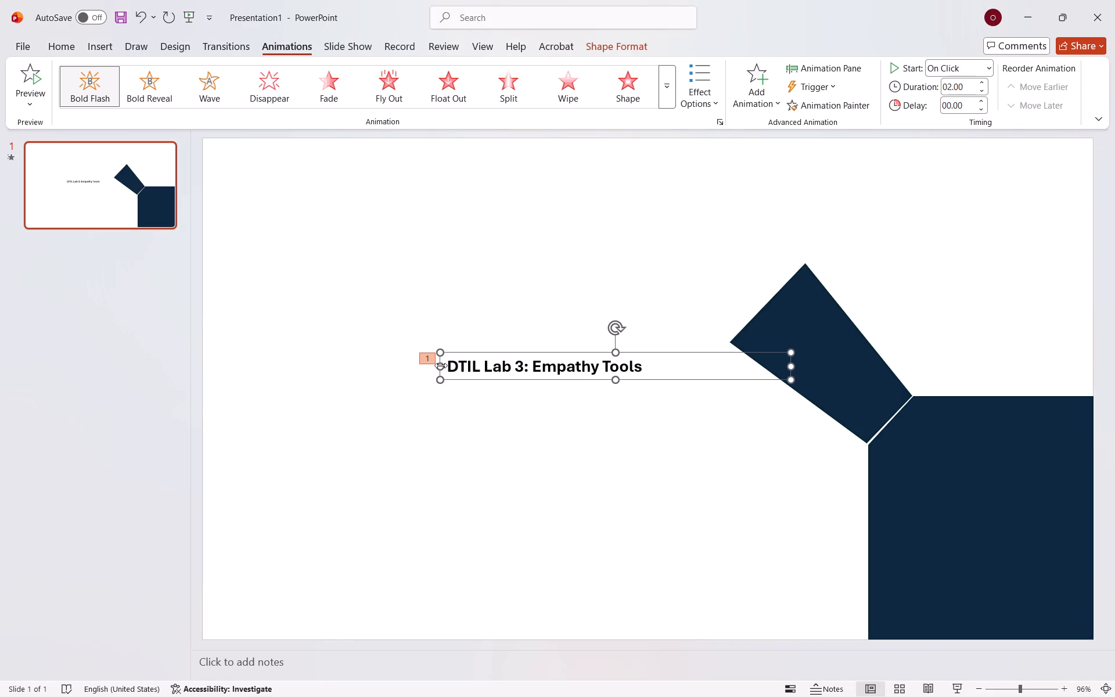
left_click(421, 359)
left_click(773, 94)
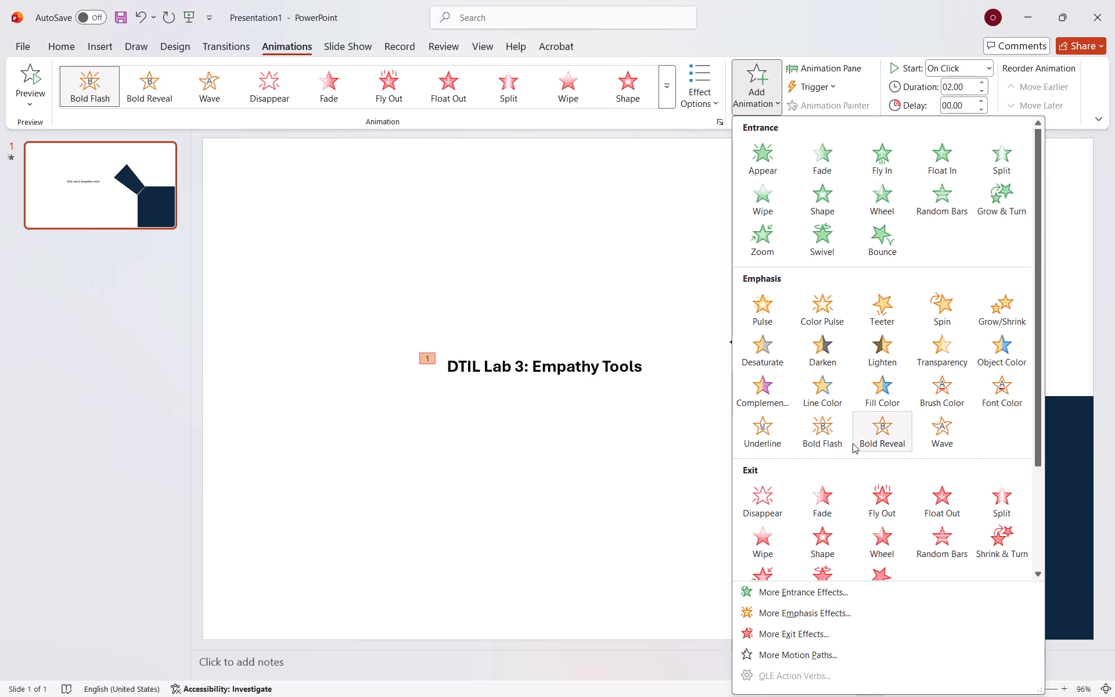
scroll(853, 443, "up", 1)
scroll(853, 368, "down", 1)
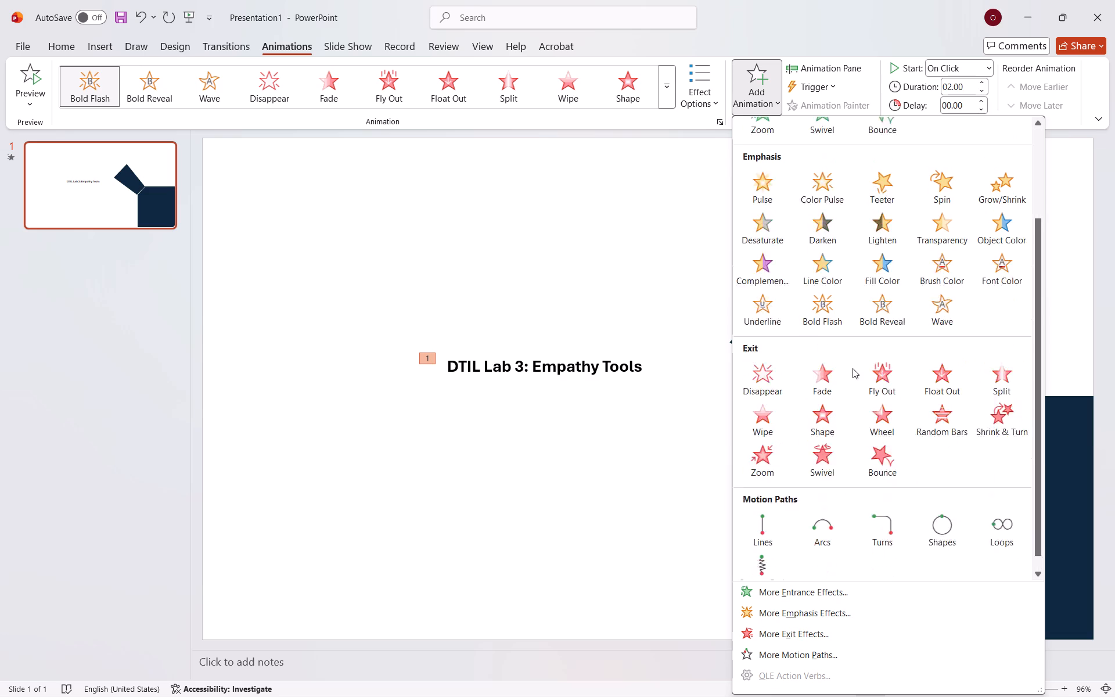
scroll(853, 368, "down", 1)
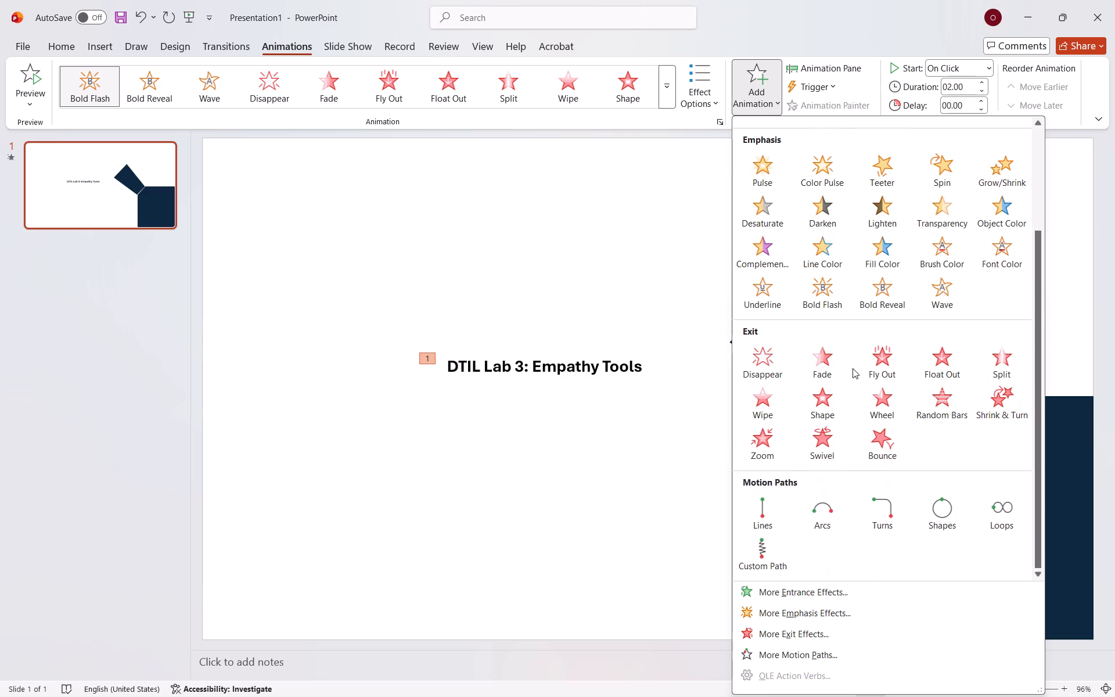
scroll(853, 368, "right", 1)
scroll(853, 368, "up", 1)
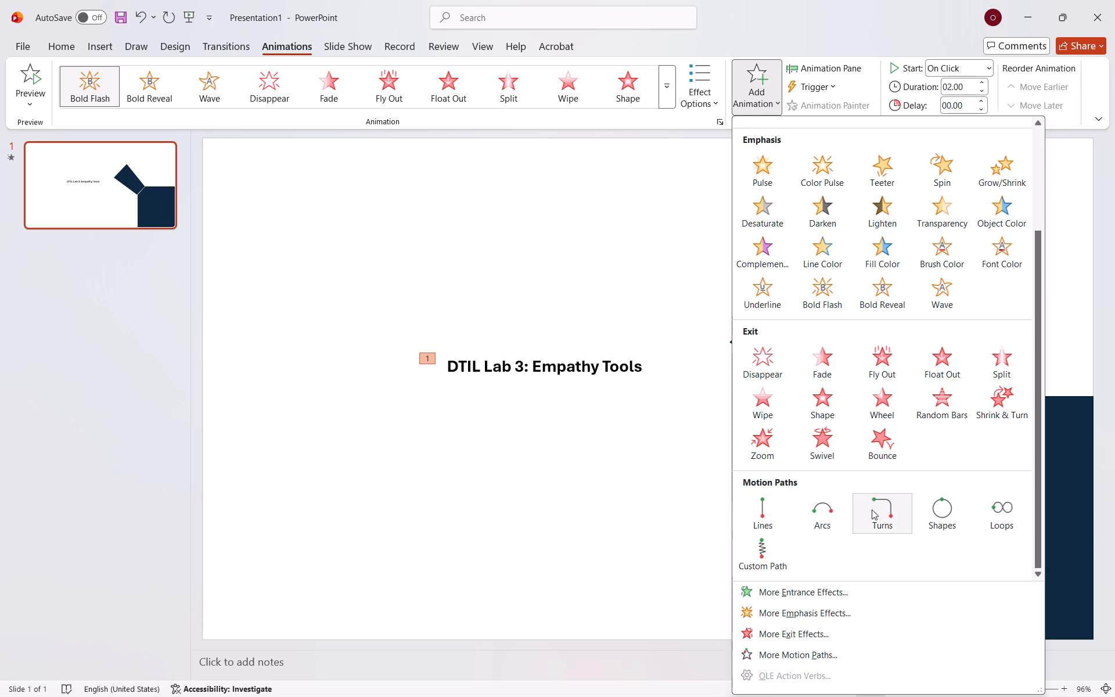
scroll(964, 466, "up", 1)
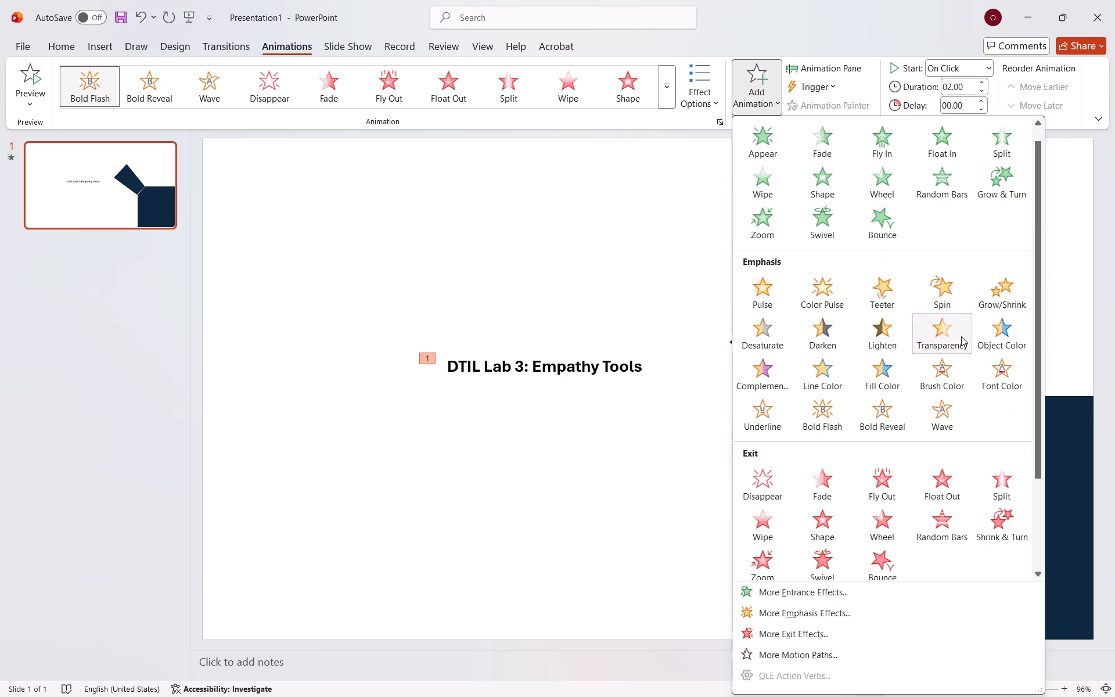
left_click(783, 375)
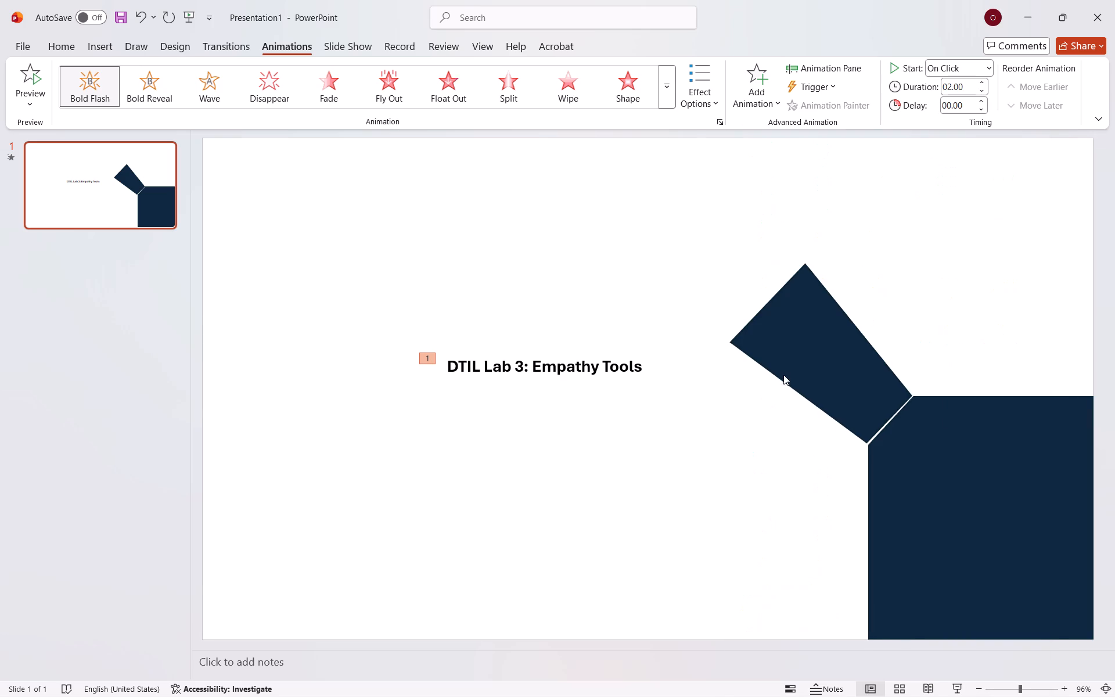
left_click(602, 362)
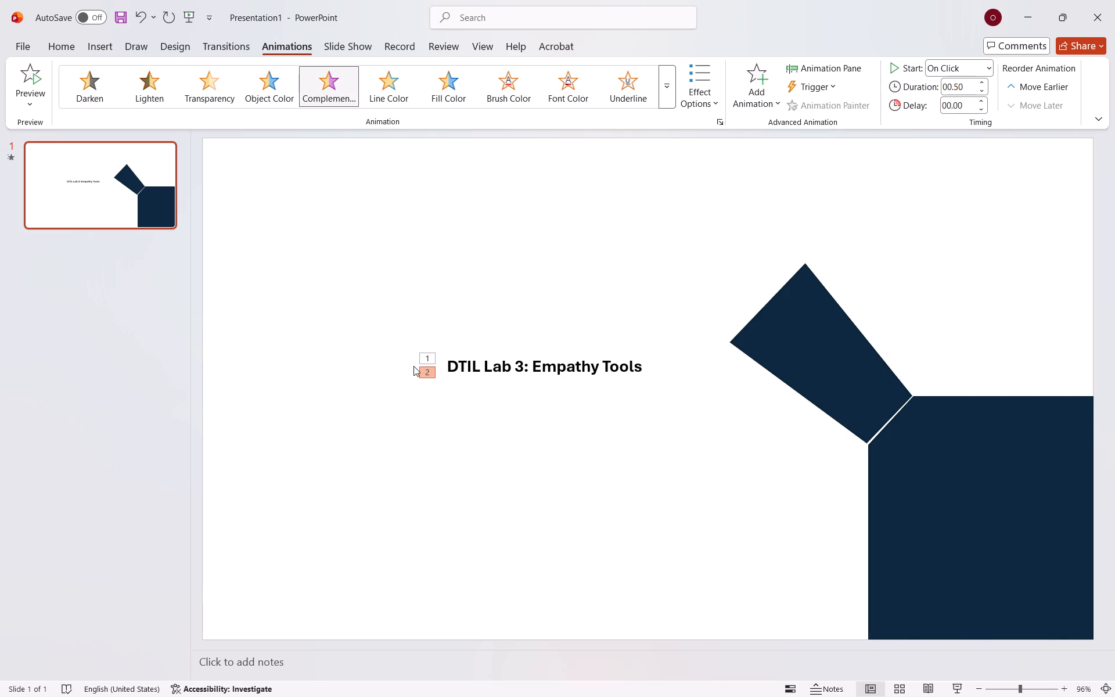
Replace the title's first animation, Bold Flash, with an exit effect, trying Fly Out before settling on Wipe.
left_click(423, 357)
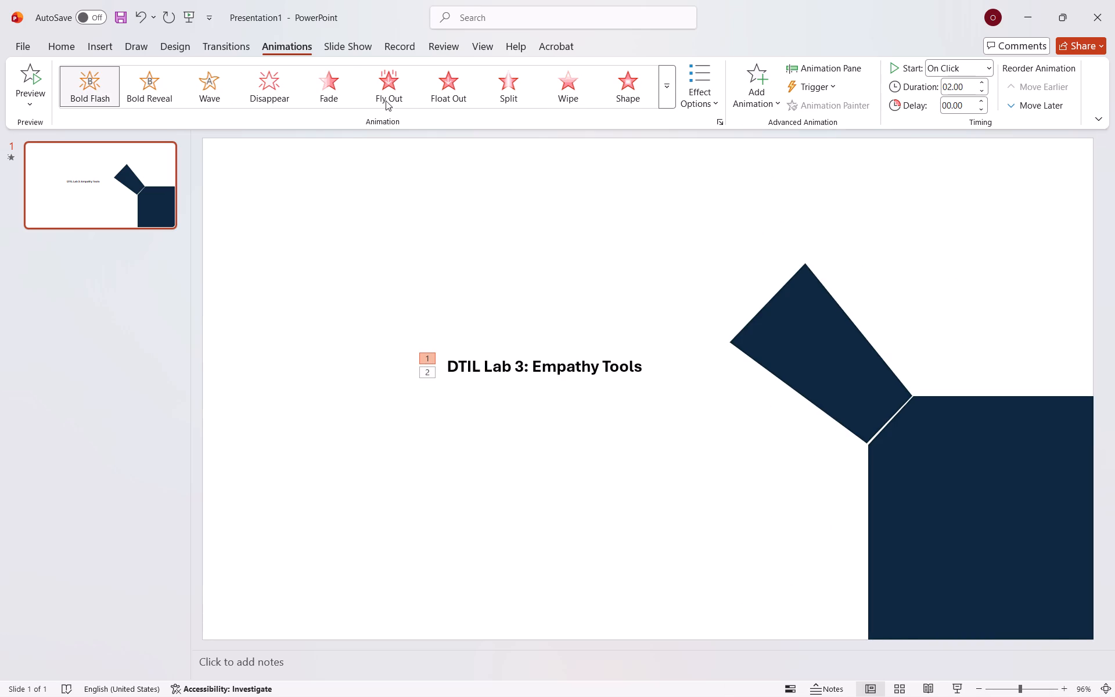
left_click(405, 95)
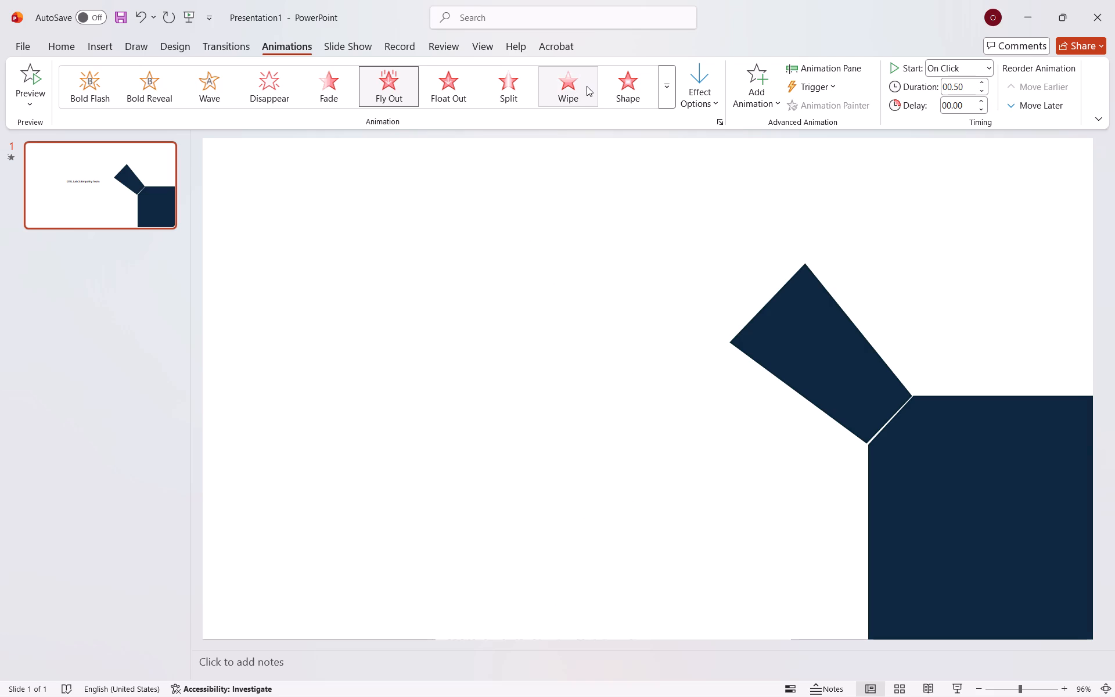
left_click(587, 86)
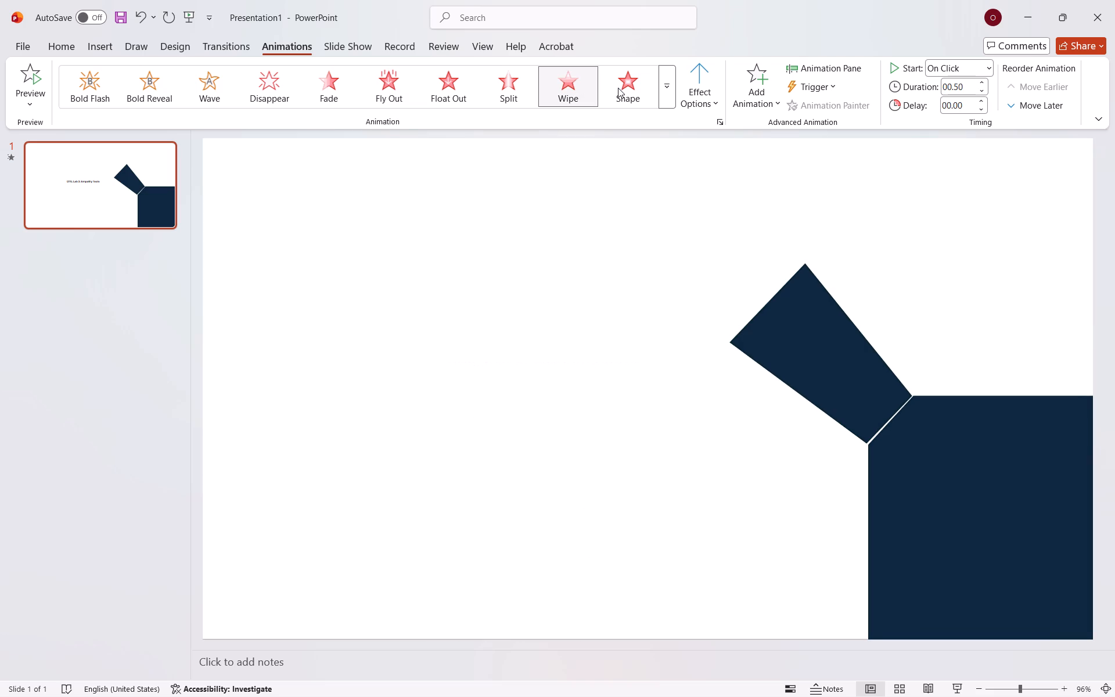
scroll(618, 88, "left", 2)
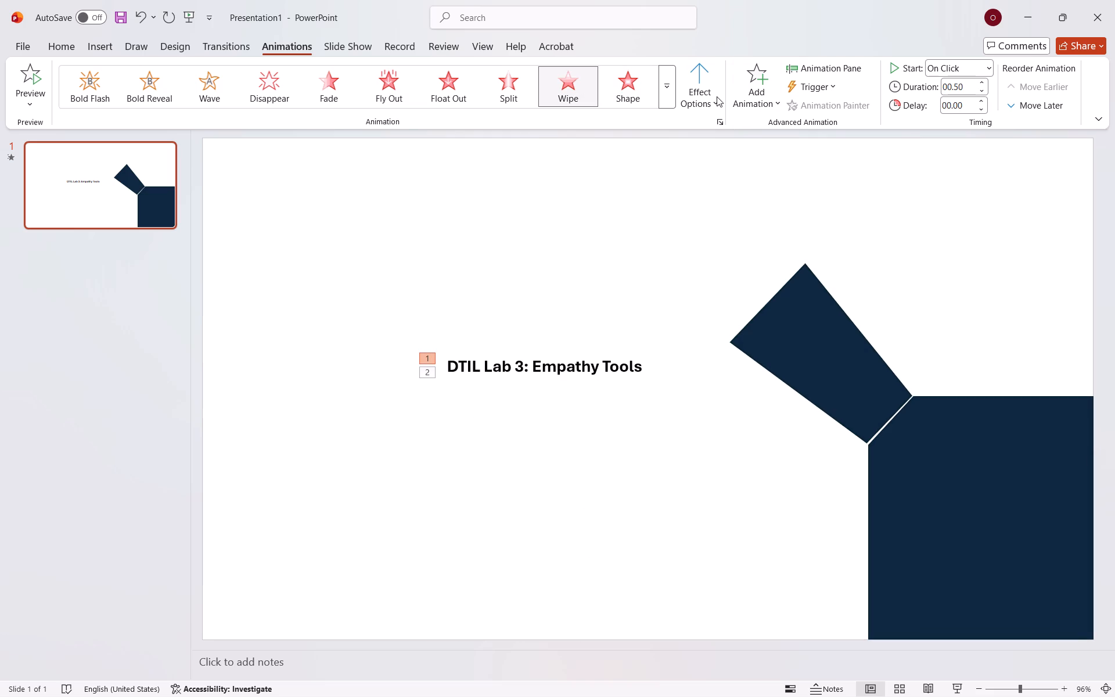
Set the direction of the title's Wipe effect, trying From Left before choosing From Right.
left_click(715, 96)
left_click(742, 182)
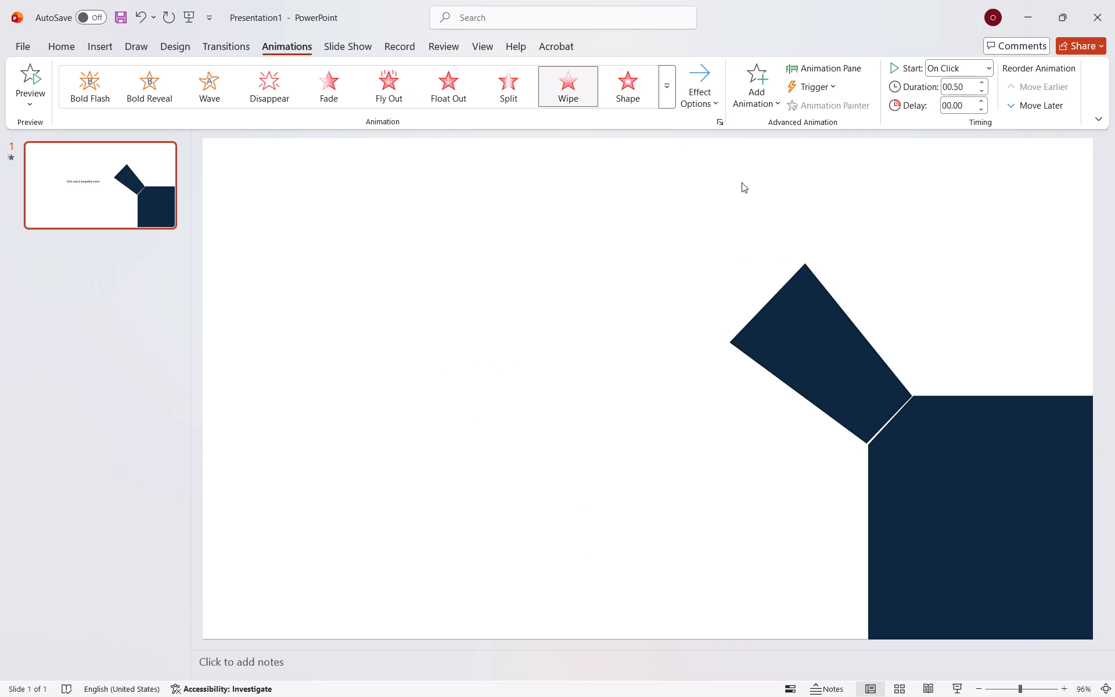
left_click(702, 95)
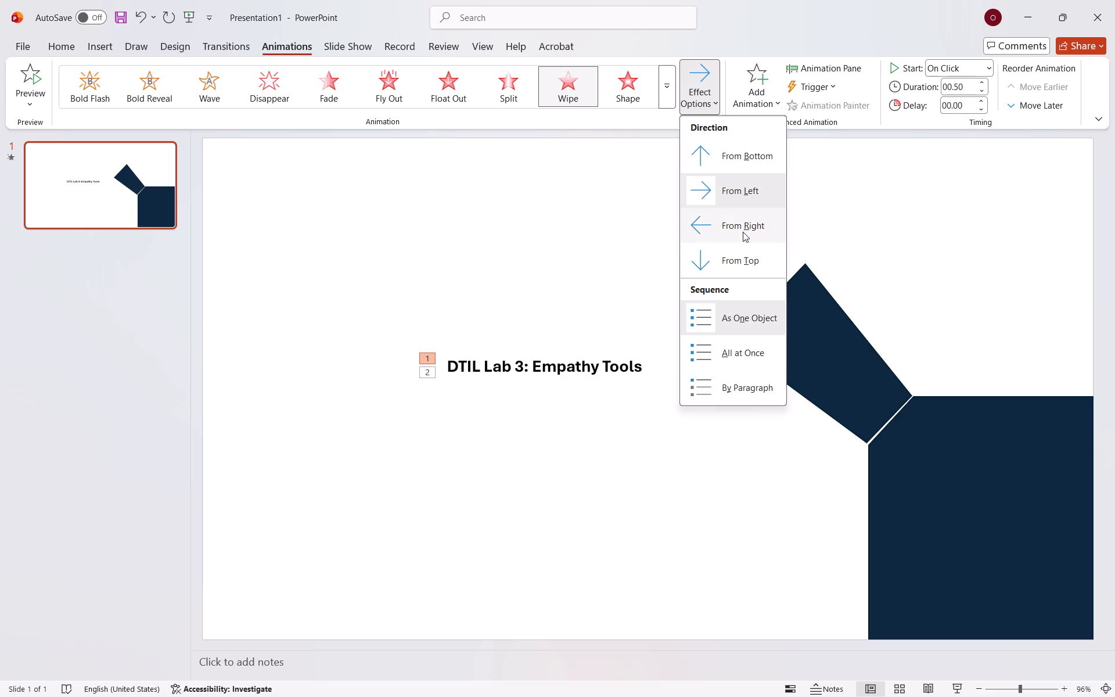
left_click(743, 232)
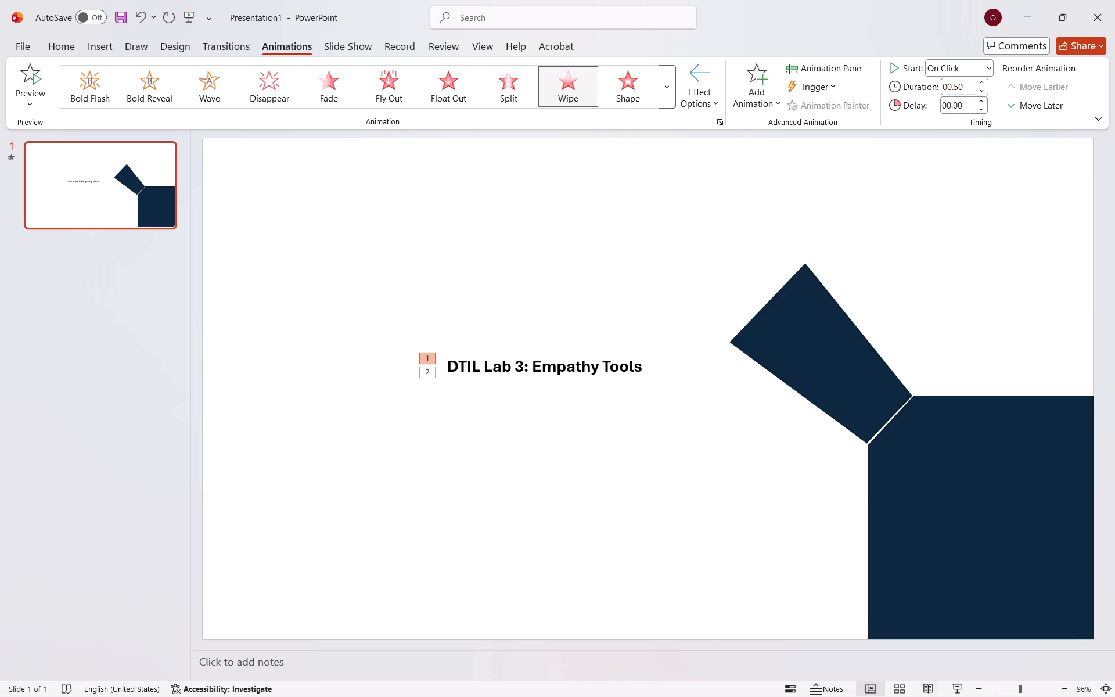
Play the title slide's animations in reading view through to the end and return to editing.
left_click(925, 695)
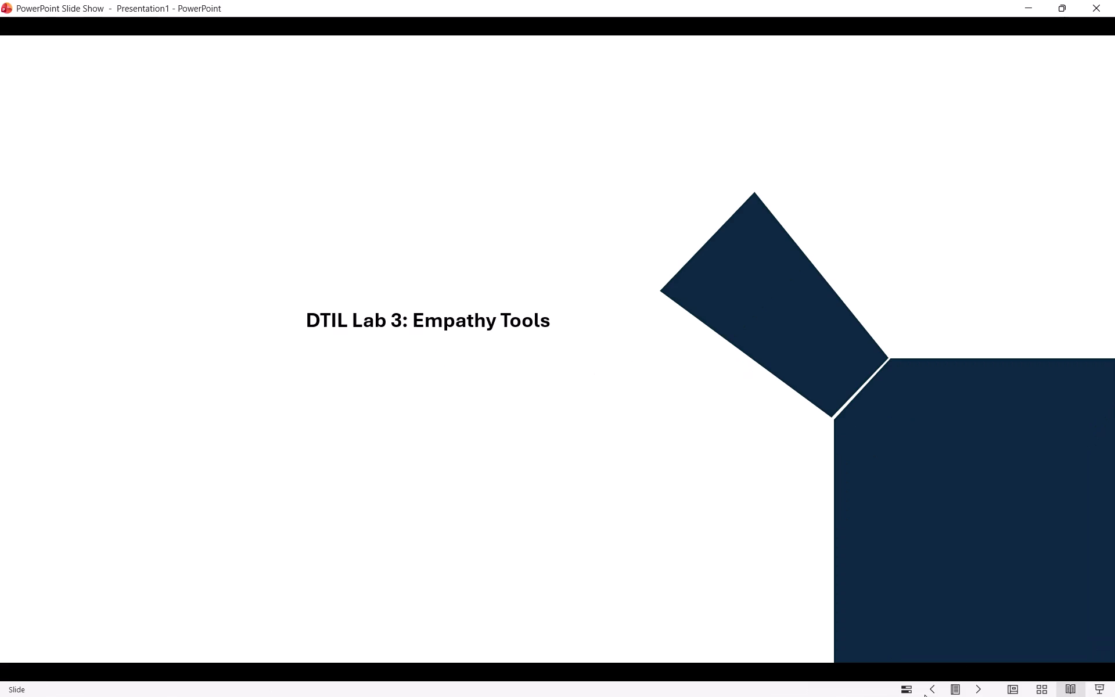
key("space")
key("space")
key("space")
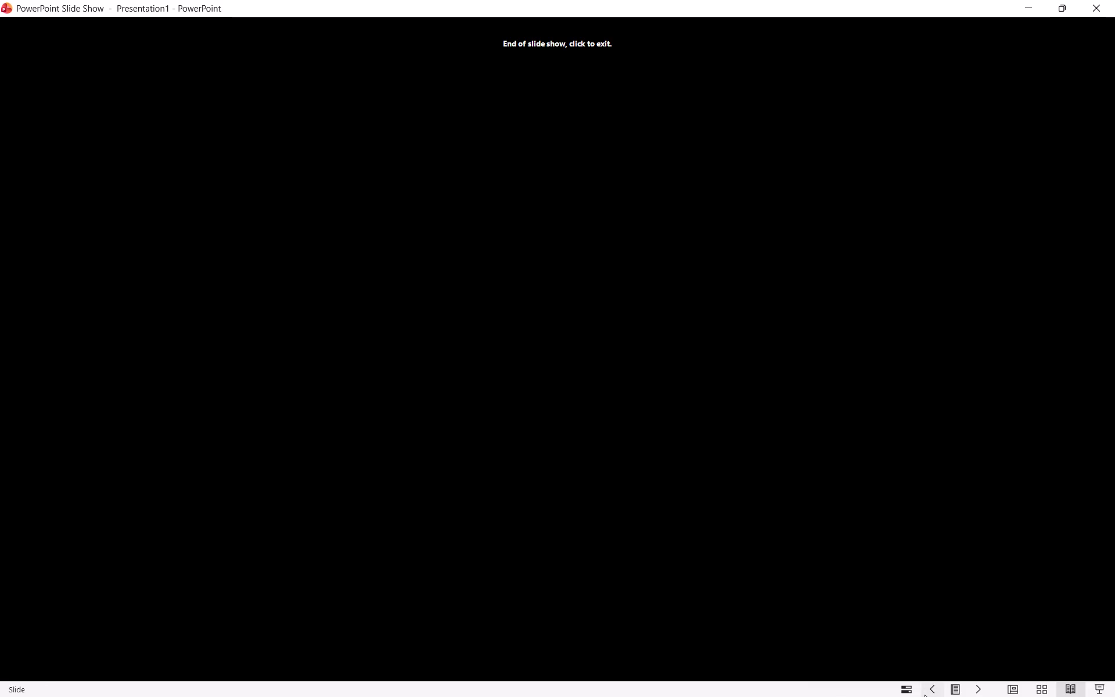
key("space")
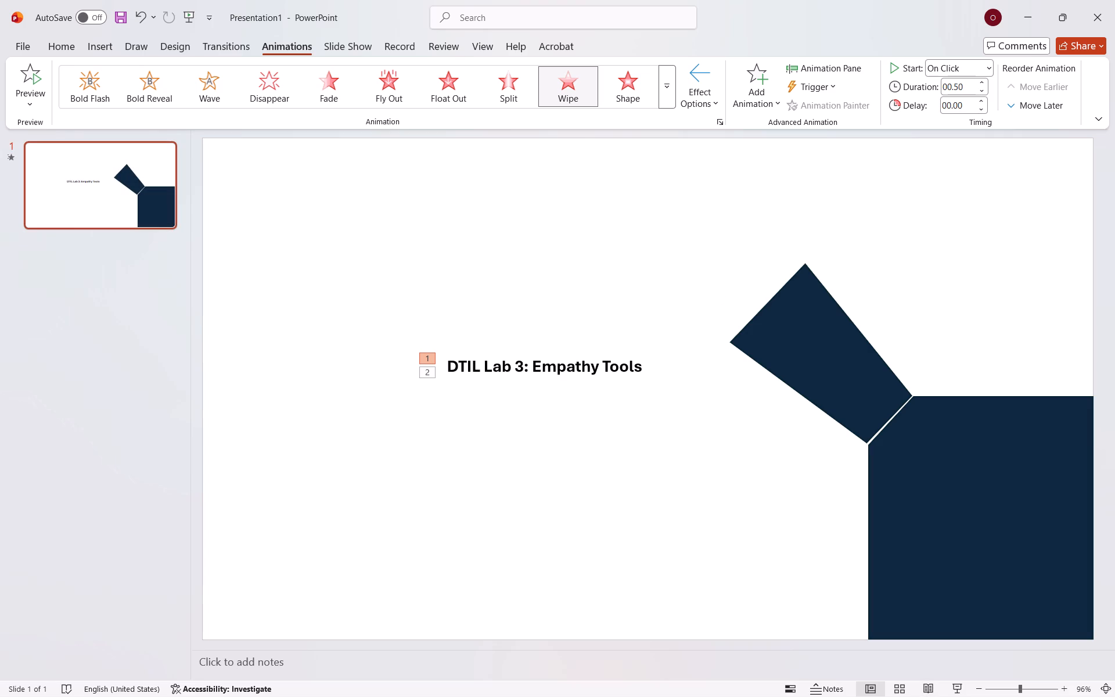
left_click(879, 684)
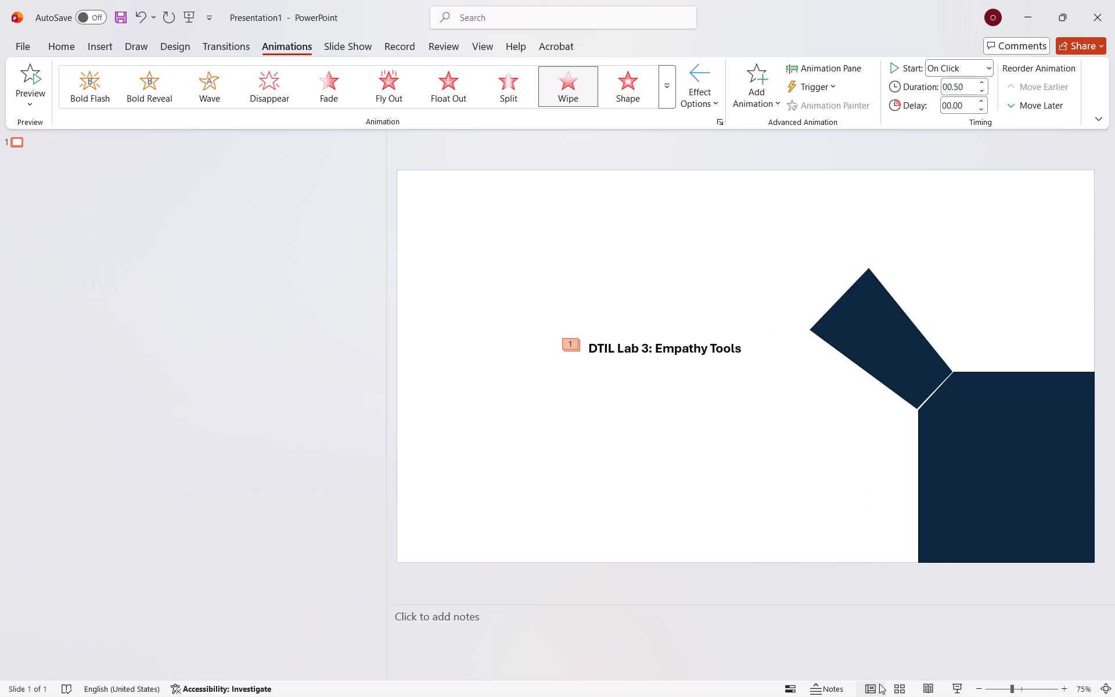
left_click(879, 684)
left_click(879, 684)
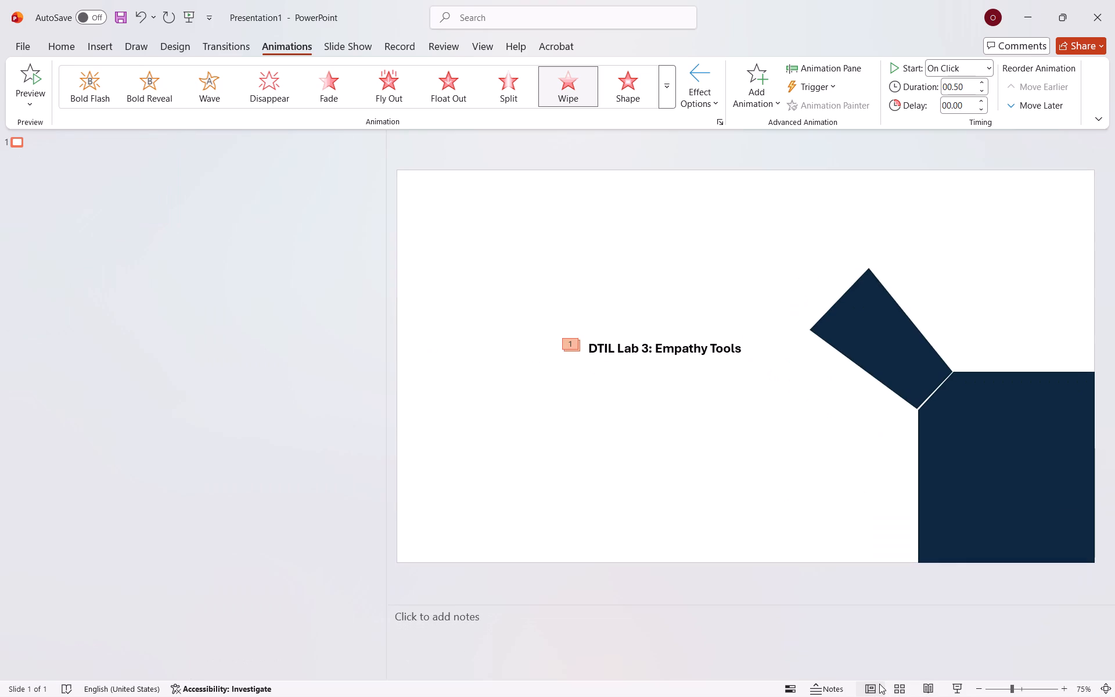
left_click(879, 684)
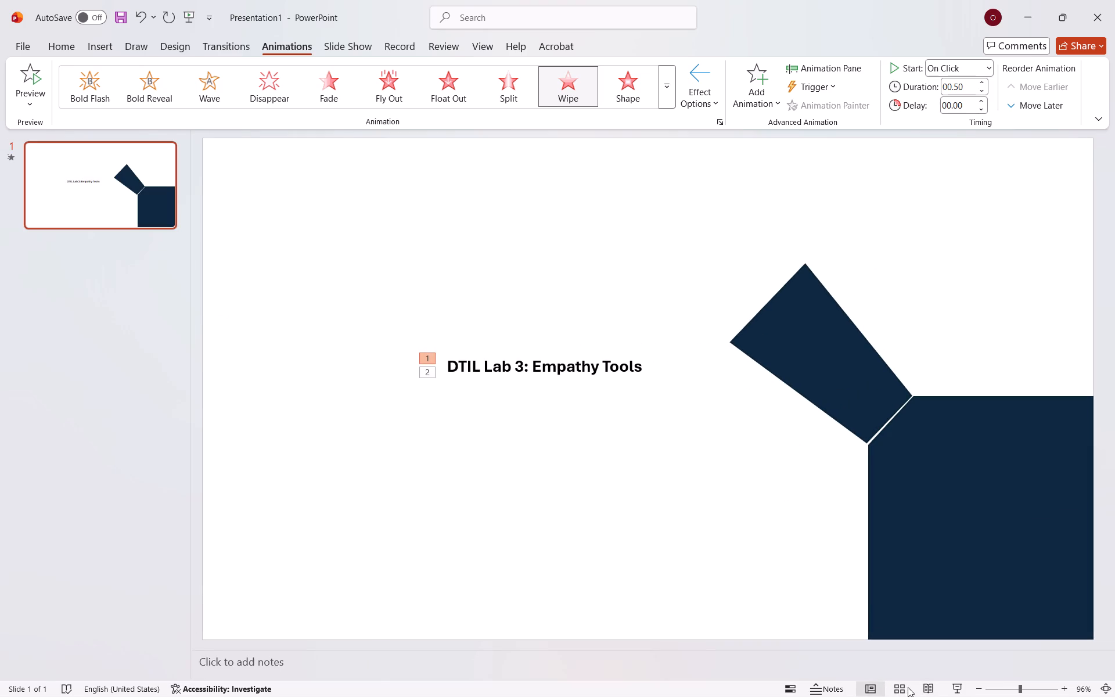
Replay the title slide's animations in reading view through to the end and return to editing.
left_click_drag(908, 685, 914, 685)
left_click(914, 685)
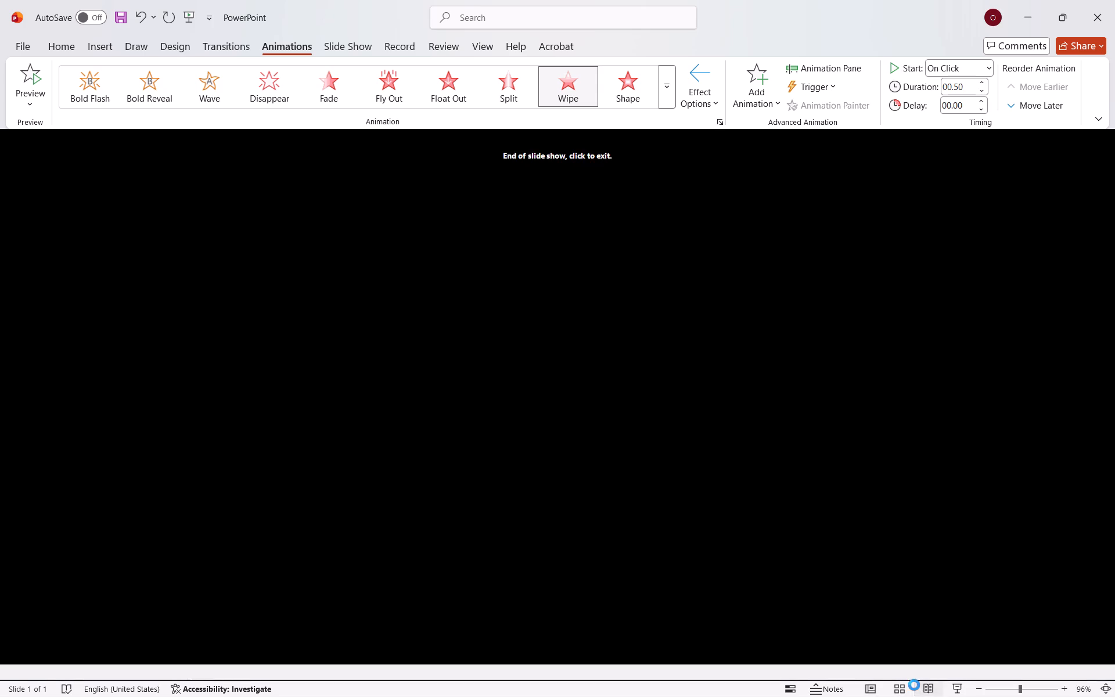
key("space")
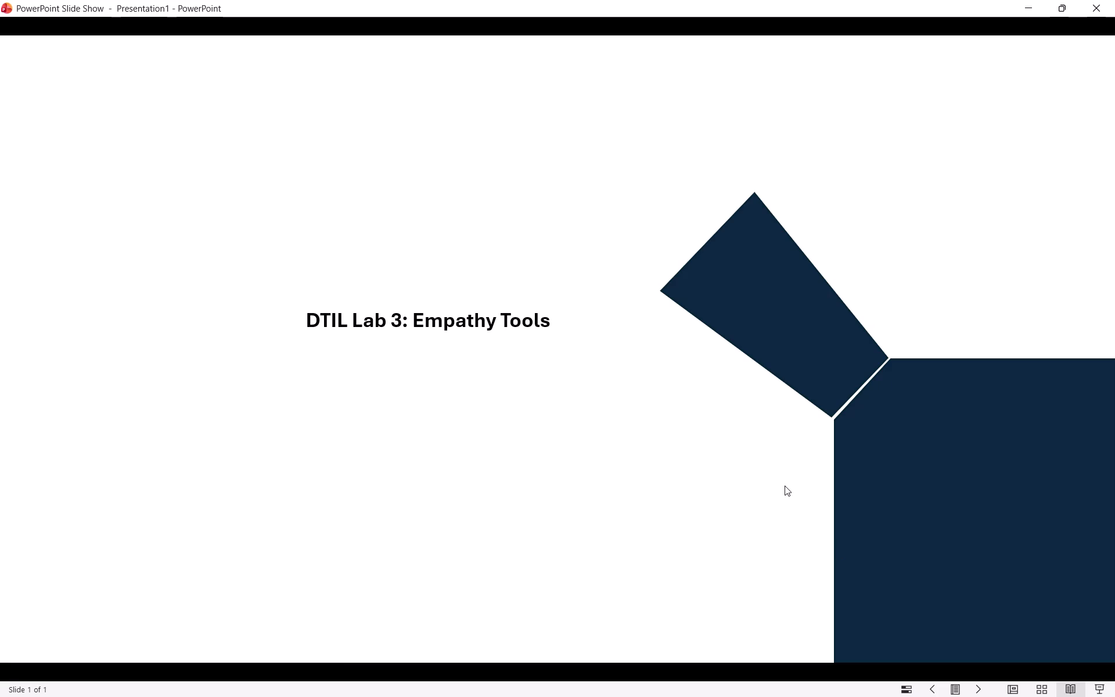
key("space")
key("space")
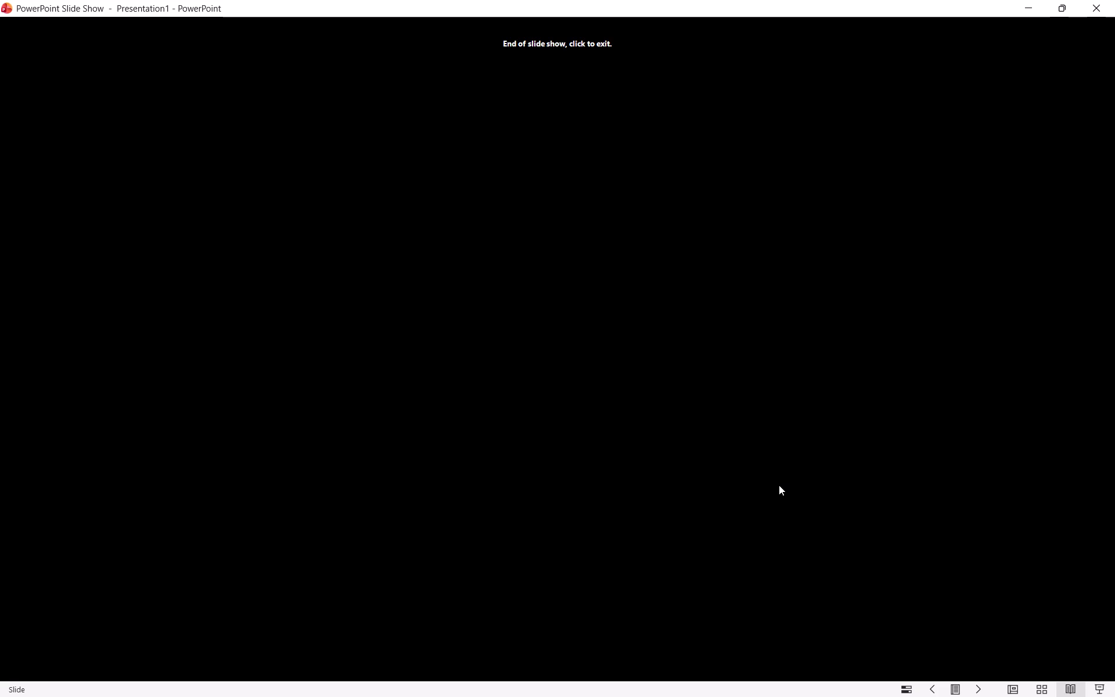
key("space")
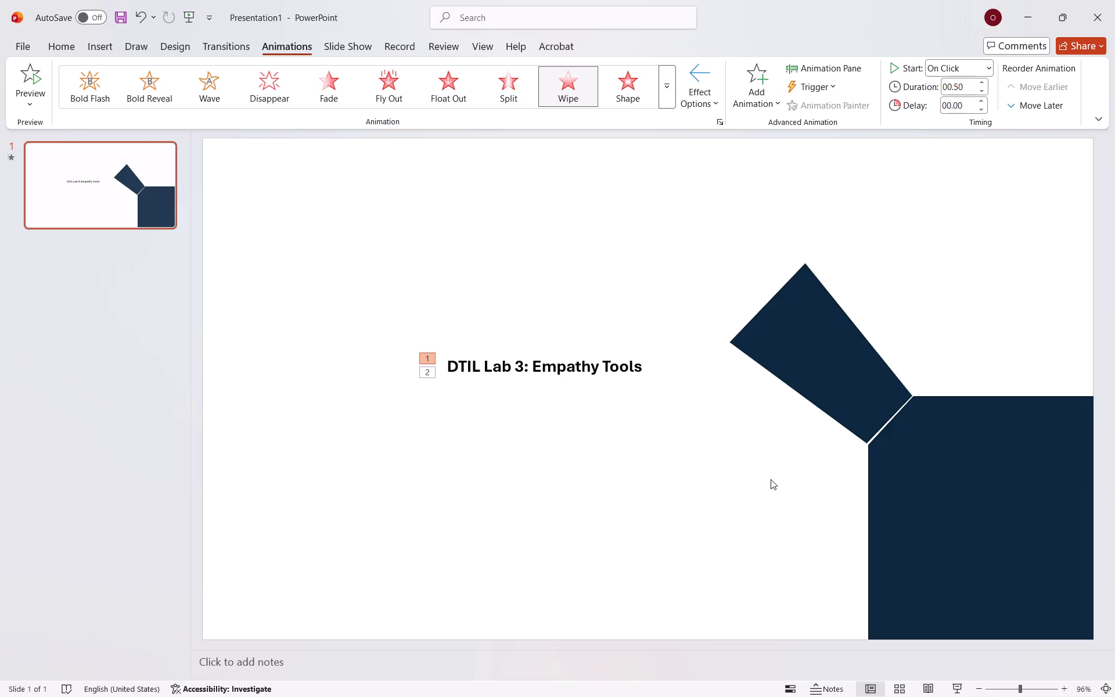